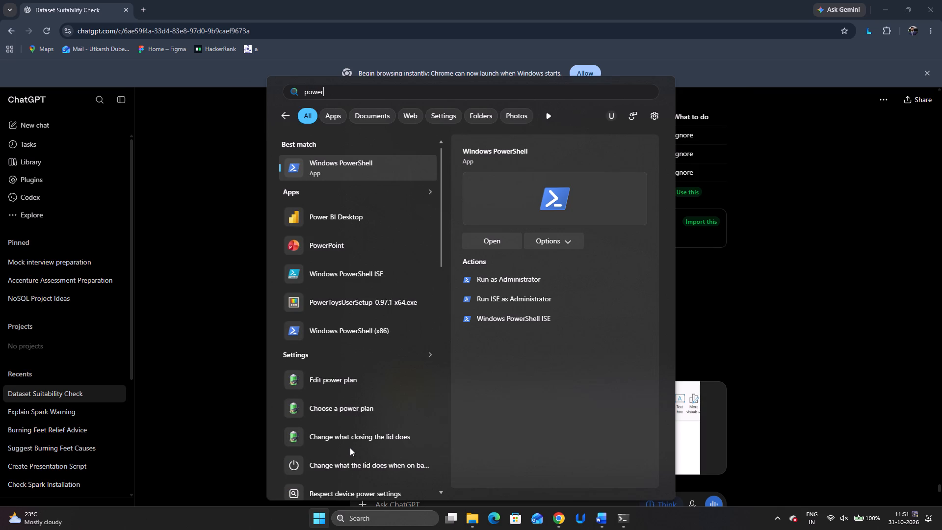
{"action": "key", "text": "Down"}
{"action": "key", "text": "Down"}
{"action": "key", "text": "Return"}
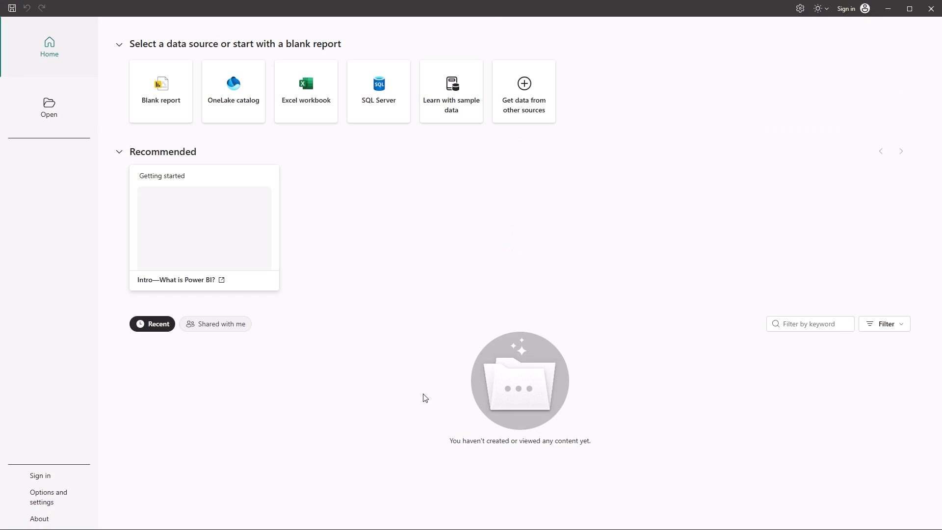
Recheck the import instructions in the Chrome conversation and create a blank report in Power BI Desktop.
{"action": "left_click", "coordinate": [880, 0]}
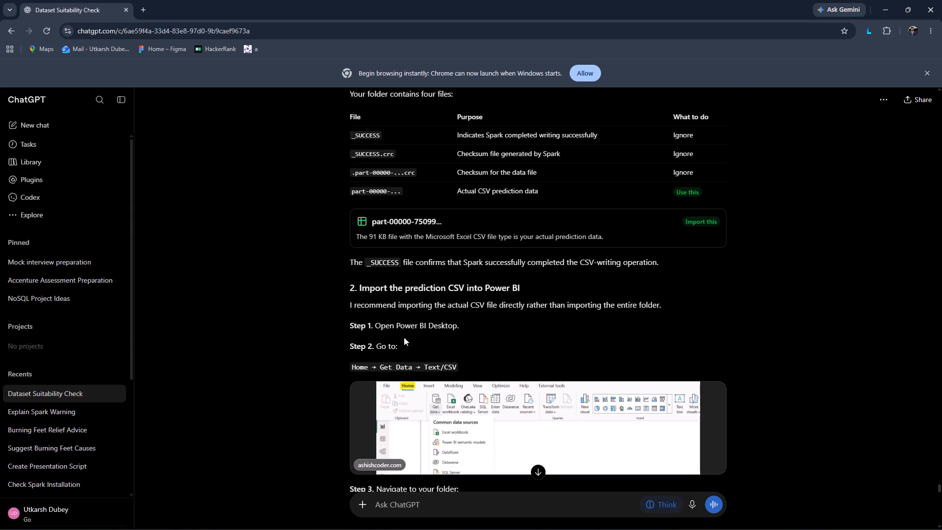
{"action": "scroll", "coordinate": [365, 360], "scroll_direction": "down", "scroll_amount": 2}
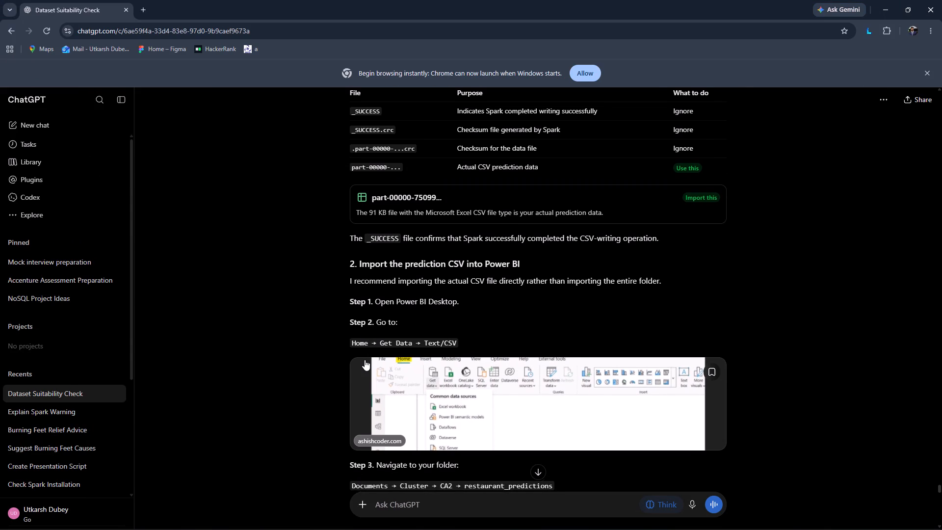
{"action": "scroll", "coordinate": [365, 360], "scroll_direction": "down", "scroll_amount": 1}
{"action": "key", "text": "alt+Tab"}
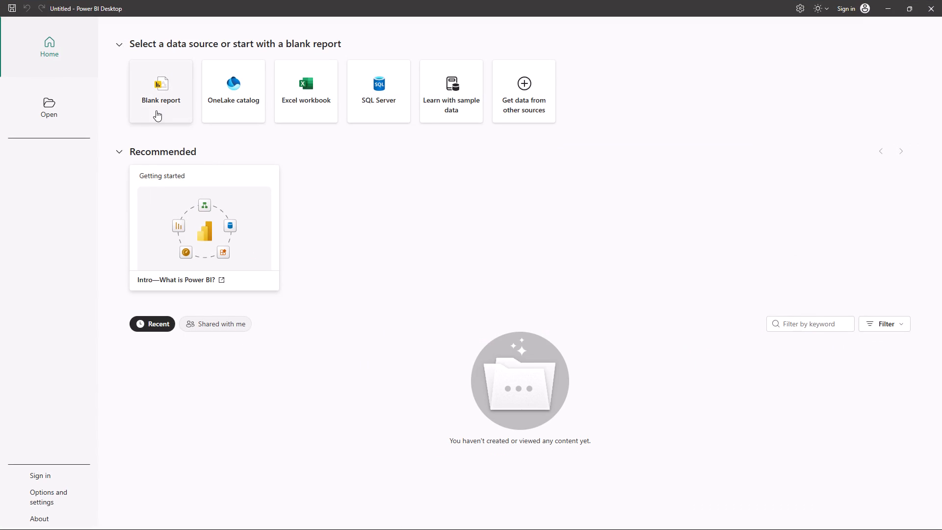
{"action": "left_click", "coordinate": [158, 110]}
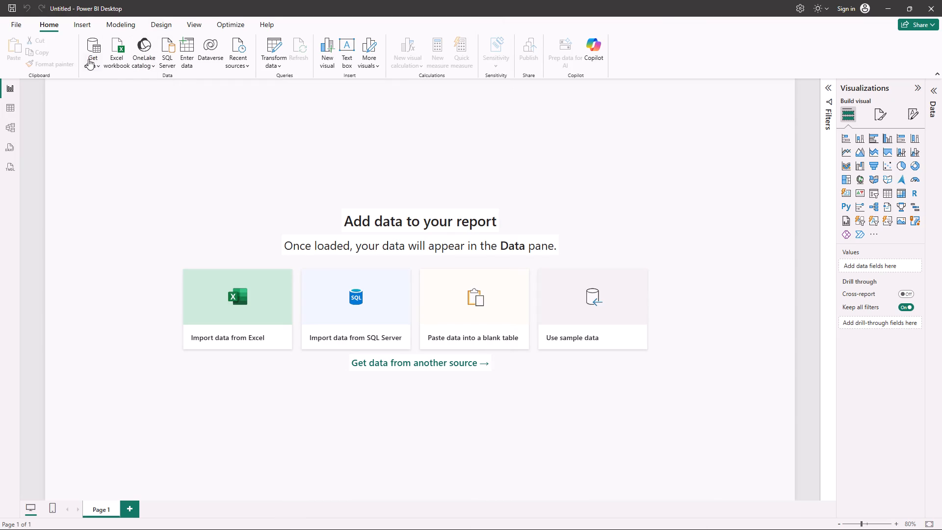
{"action": "left_click", "coordinate": [88, 59]}
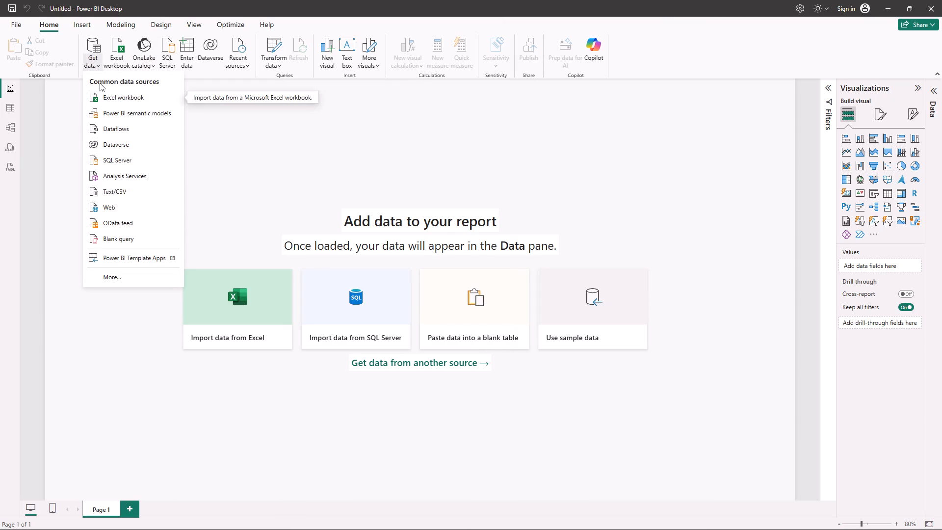
{"action": "left_click", "coordinate": [98, 66]}
{"action": "left_click", "coordinate": [90, 43]}
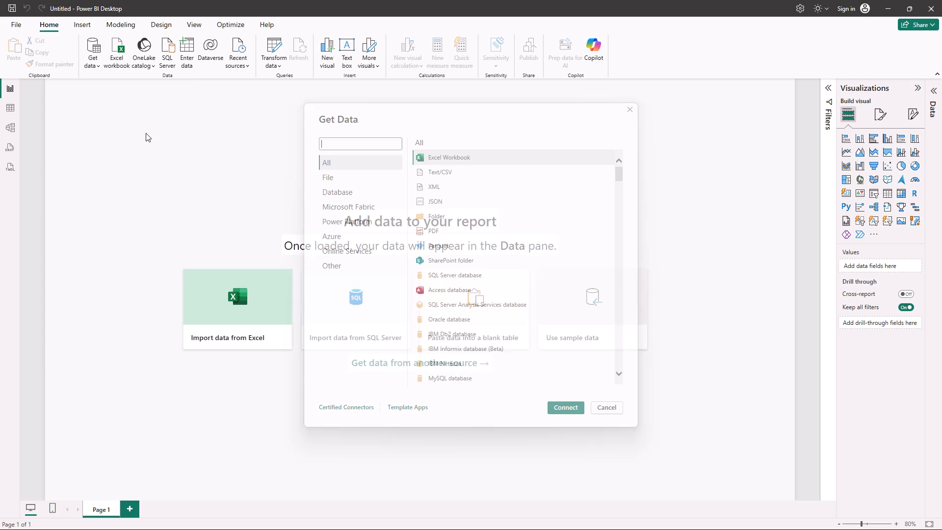
{"action": "left_click", "coordinate": [436, 167]}
{"action": "double_click", "coordinate": [436, 167]}
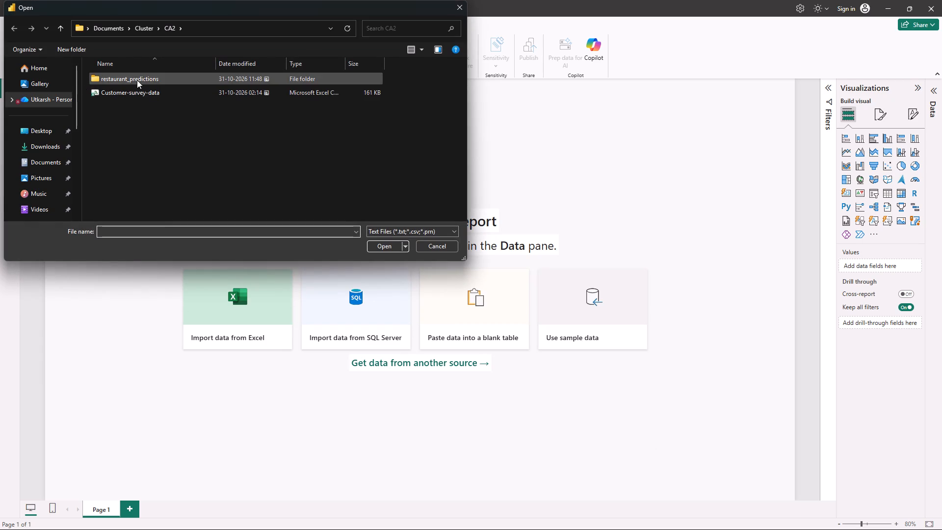
{"action": "double_click", "coordinate": [138, 79]}
{"action": "left_click", "coordinate": [158, 80]}
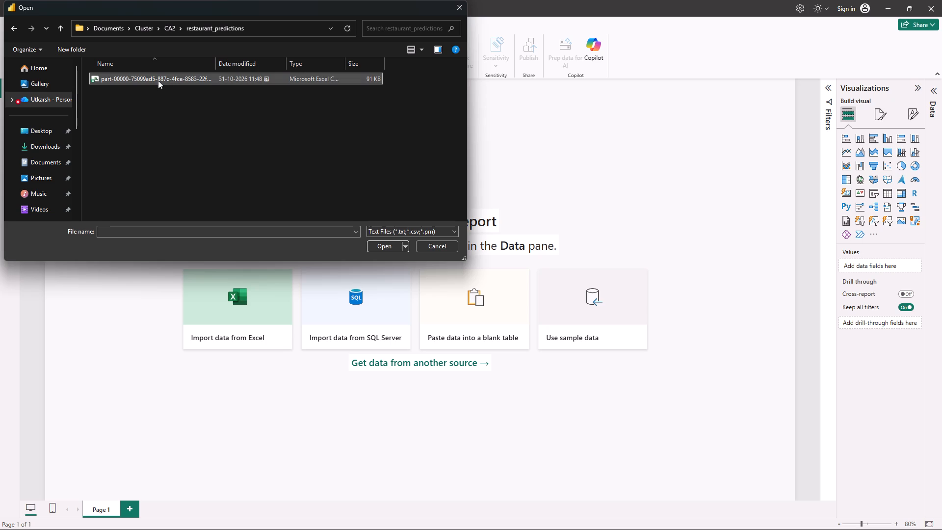
{"action": "left_click", "coordinate": [387, 246]}
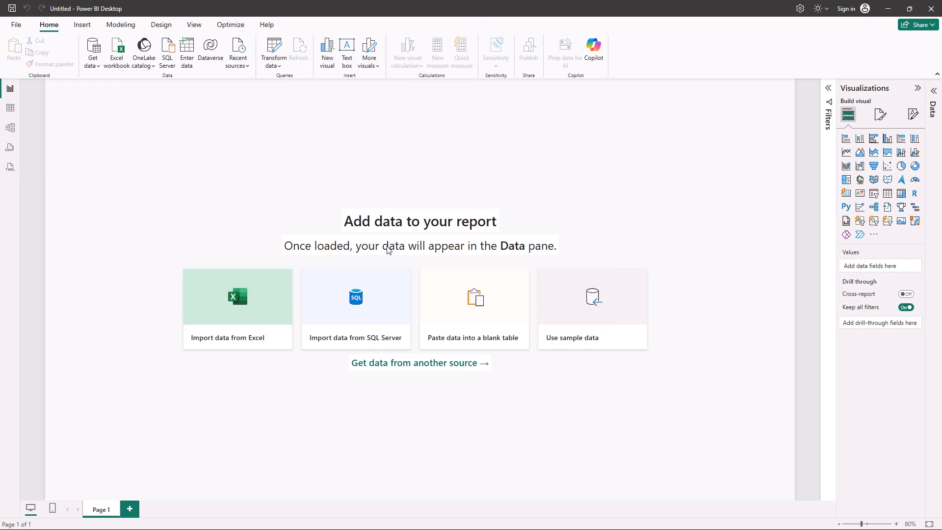
Switch to the Dataset Suitability Check conversation in Chrome and read how to check the CSV preview and what follows it.
{"action": "key", "text": "alt+Tab"}
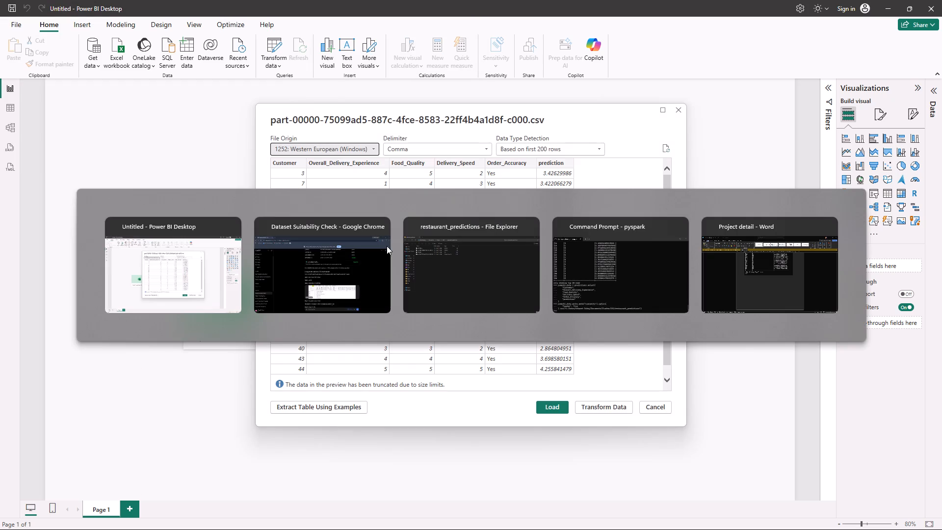
{"action": "key", "text": "alt+Tab"}
{"action": "key", "text": "alt+Tab"}
{"action": "key", "text": "alt+Tab"}
{"action": "key", "text": "alt+Tab"}
{"action": "key", "text": "alt+Tab"}
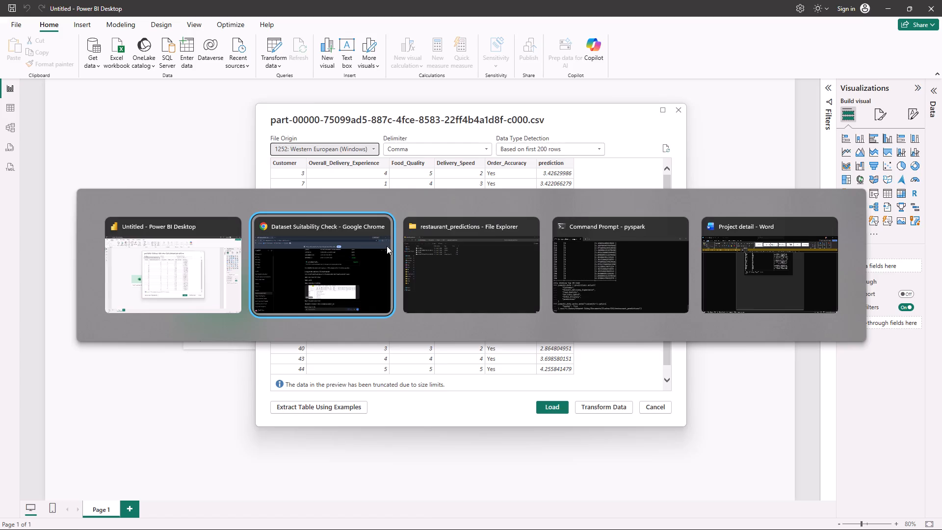
{"action": "scroll", "coordinate": [448, 350], "scroll_direction": "down", "scroll_amount": 2}
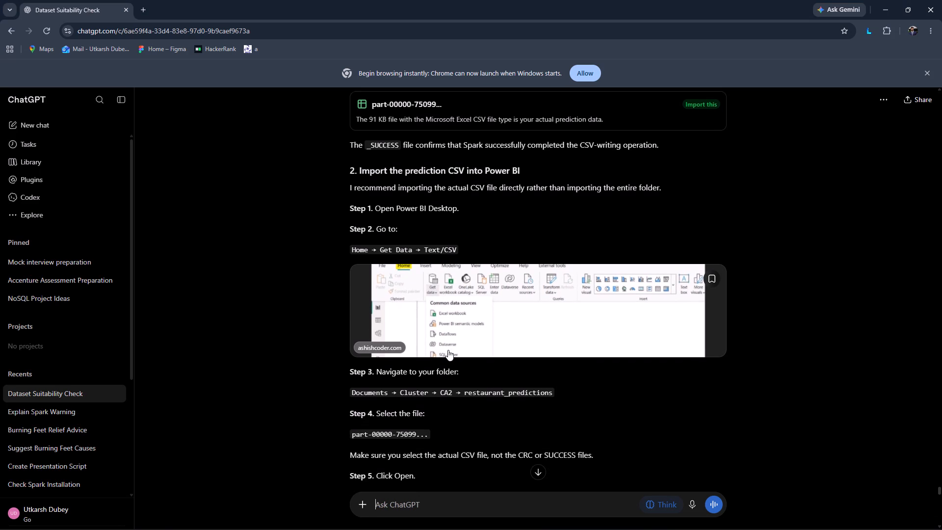
{"action": "scroll", "coordinate": [448, 350], "scroll_direction": "down", "scroll_amount": 1}
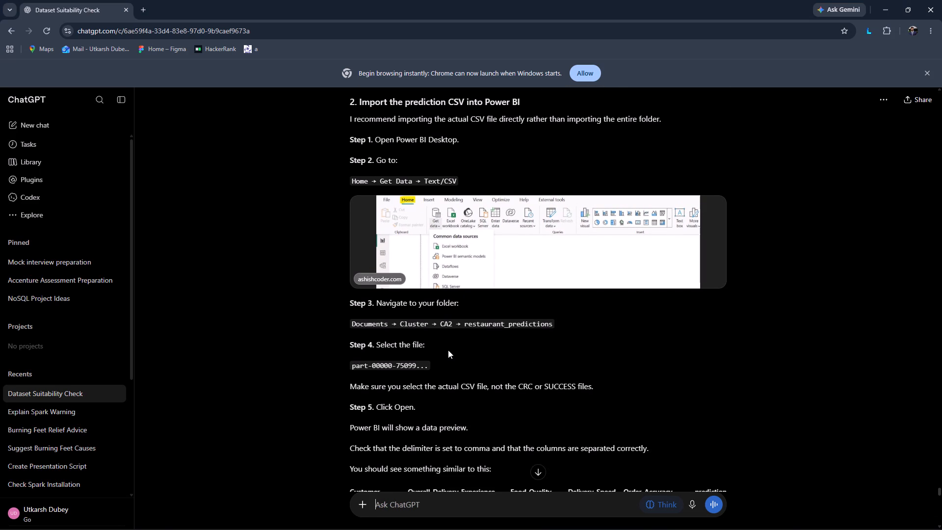
{"action": "scroll", "coordinate": [448, 350], "scroll_direction": "down", "scroll_amount": 2}
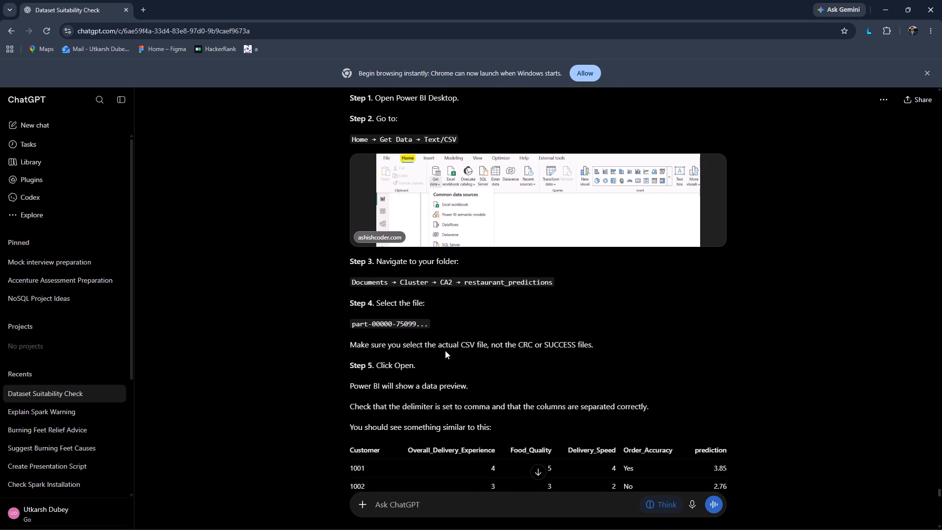
{"action": "scroll", "coordinate": [463, 348], "scroll_direction": "down", "scroll_amount": 1}
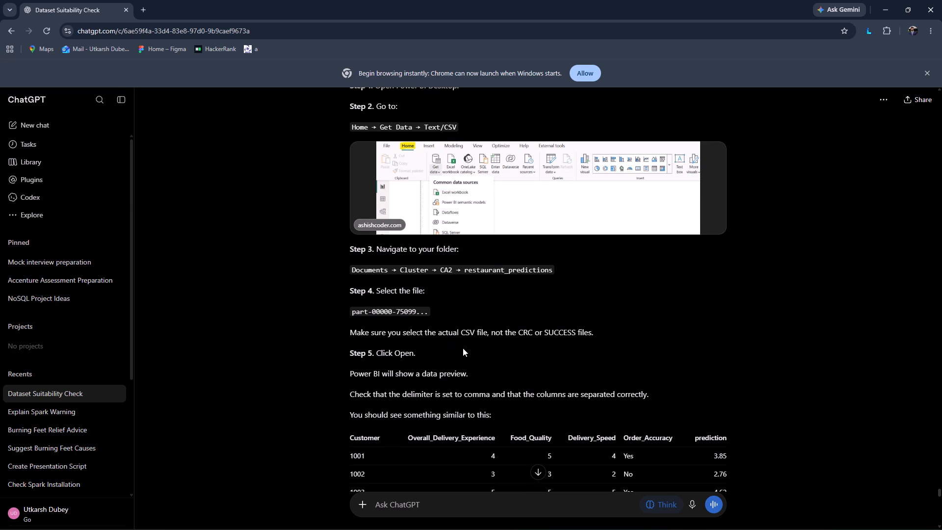
{"action": "scroll", "coordinate": [463, 348], "scroll_direction": "down", "scroll_amount": 1}
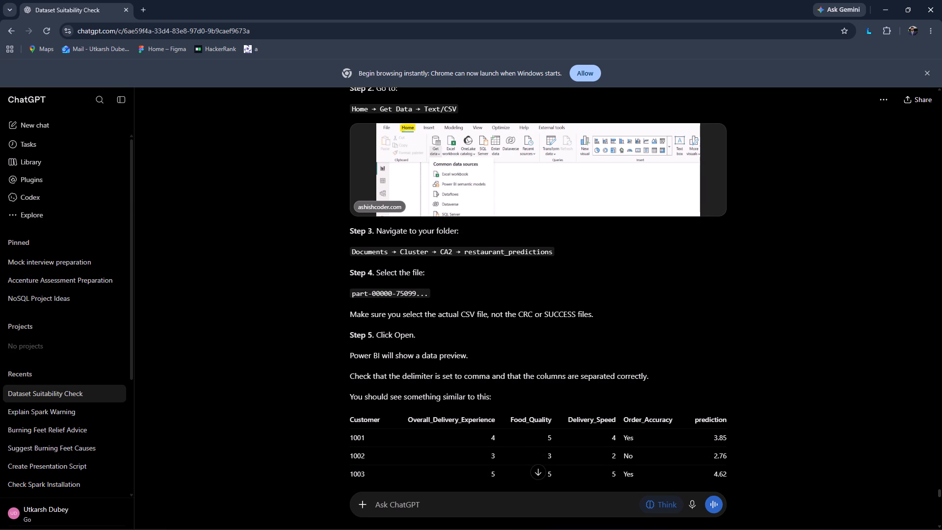
{"action": "scroll", "coordinate": [441, 357], "scroll_direction": "down", "scroll_amount": 1}
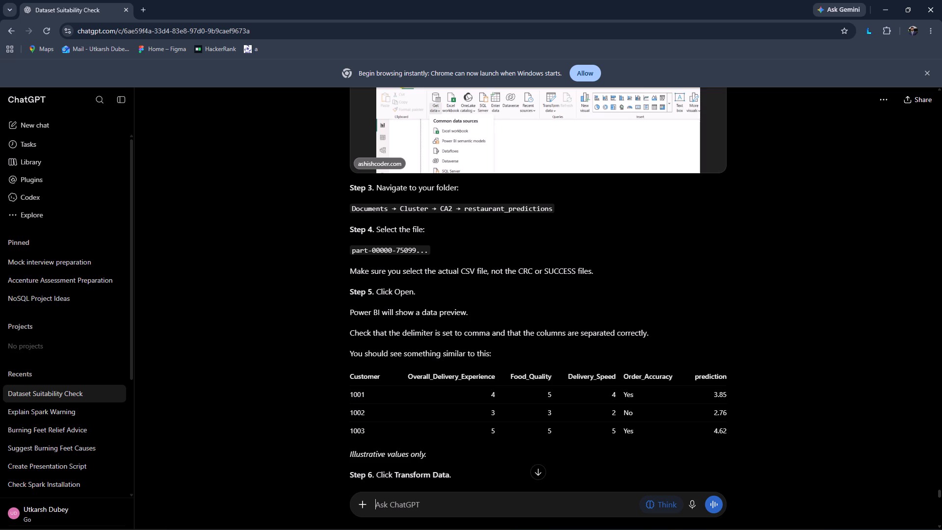
{"action": "scroll", "coordinate": [441, 357], "scroll_direction": "down", "scroll_amount": 1}
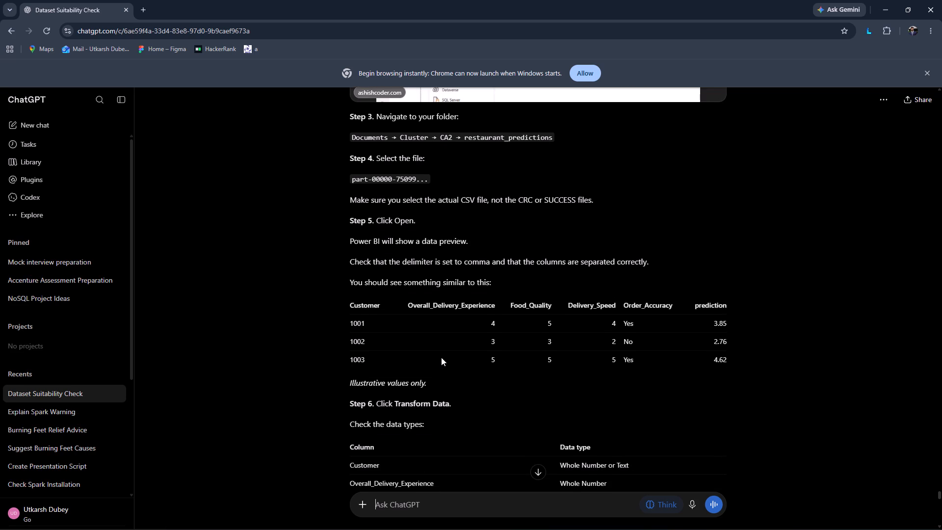
{"action": "scroll", "coordinate": [441, 357], "scroll_direction": "down", "scroll_amount": 1}
Switch back to Power BI Desktop and open the previewed CSV data in Power Query Editor with Transform Data.
{"action": "key", "text": "alt+Tab"}
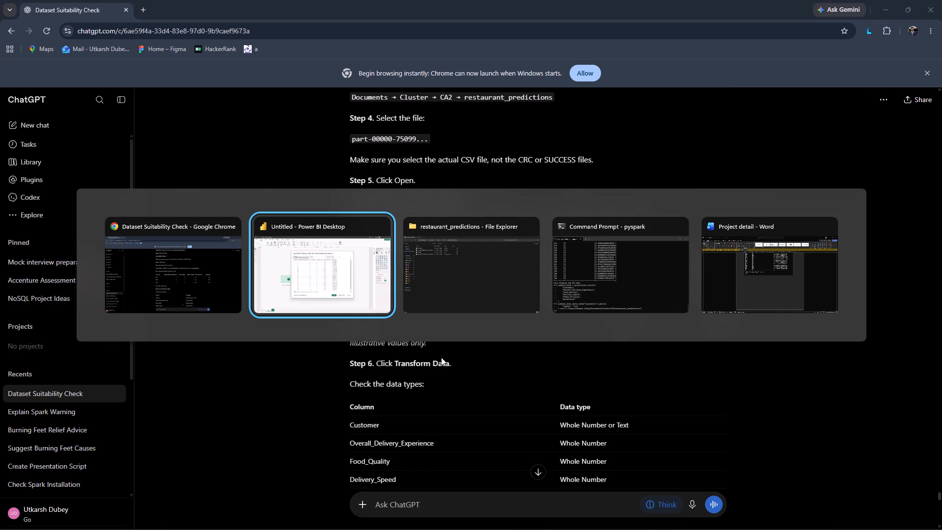
{"action": "left_click", "coordinate": [615, 405]}
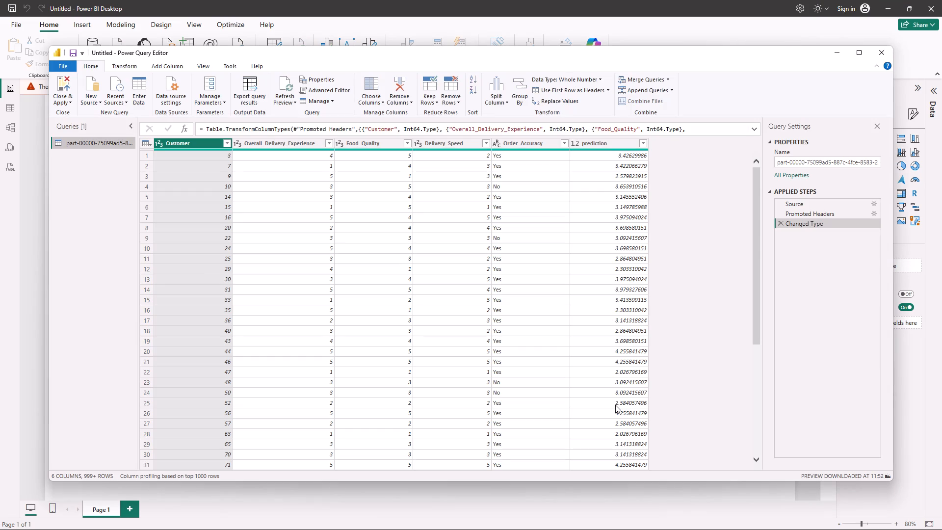
Switch to the conversation in Chrome and read the recommended data type for each column and the instruction for applying the data.
{"action": "key", "text": "alt+Tab"}
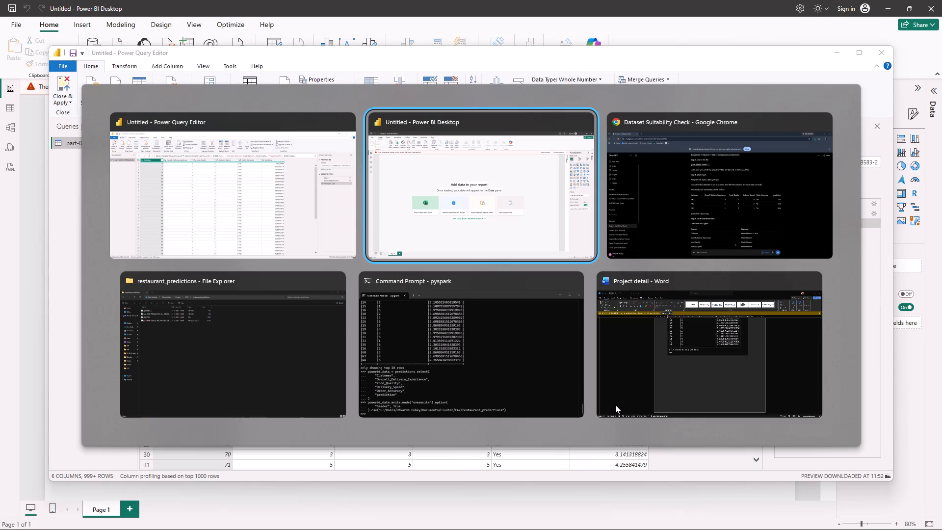
{"action": "key", "text": "alt+Tab"}
{"action": "key", "text": "alt+Tab"}
{"action": "key", "text": "alt+Tab"}
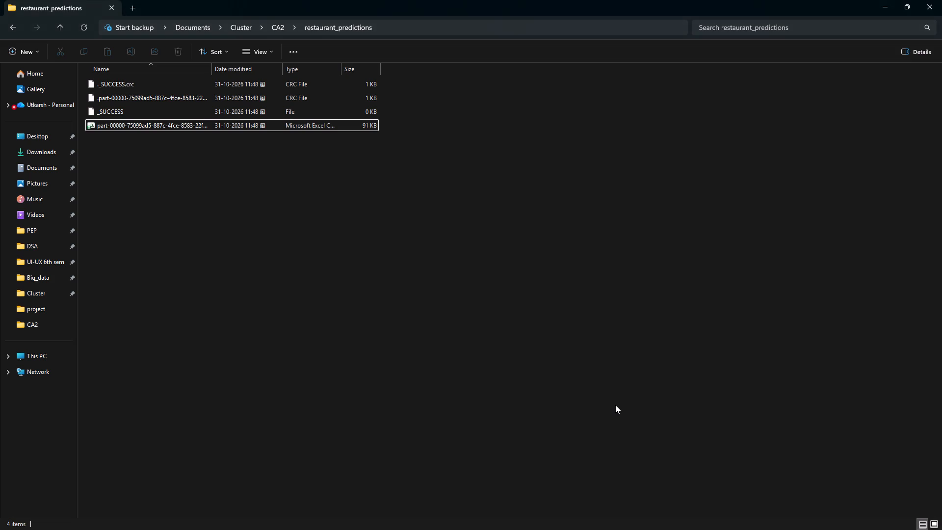
{"action": "key", "text": "alt+Tab"}
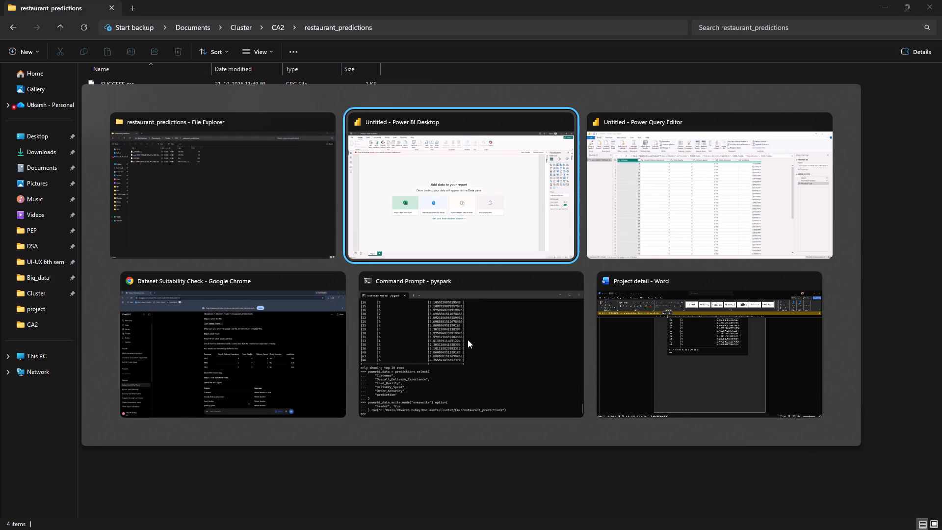
{"action": "key", "text": "alt+Tab"}
{"action": "key", "text": "alt+Tab"}
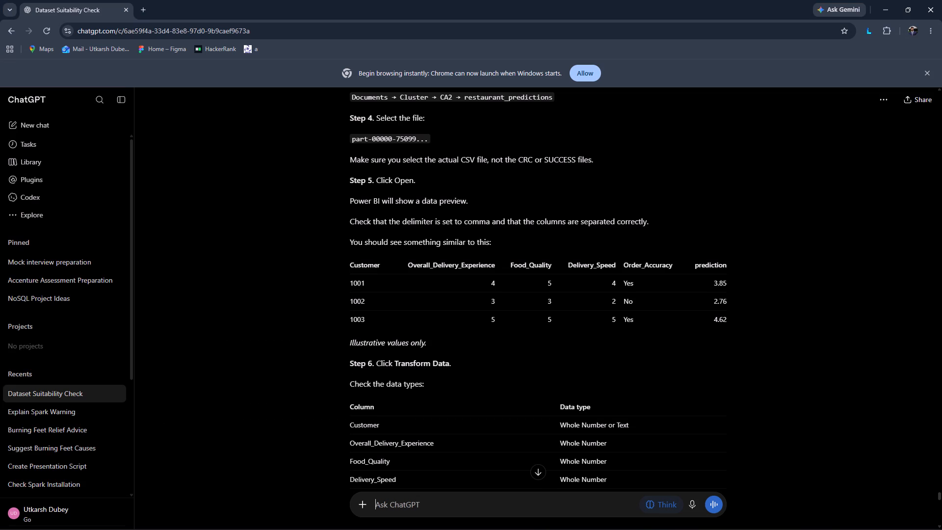
{"action": "scroll", "coordinate": [427, 364], "scroll_direction": "down", "scroll_amount": 3}
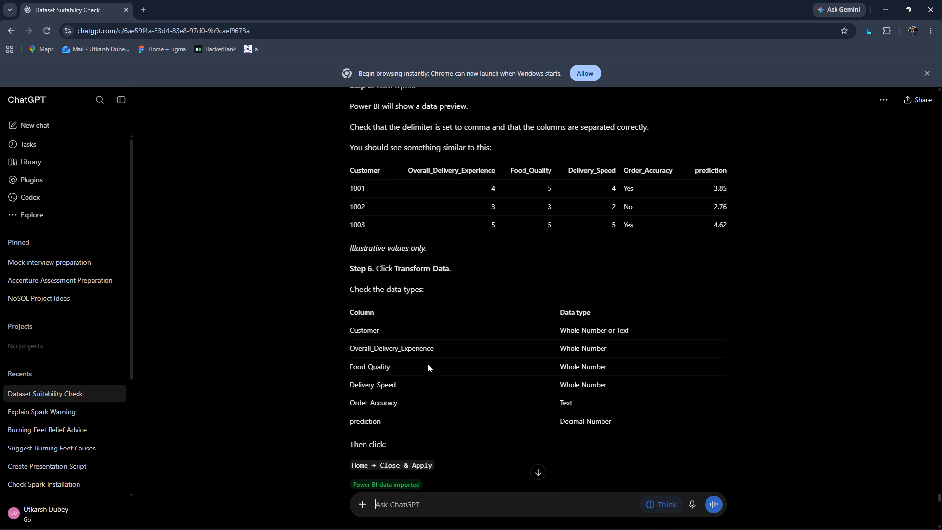
{"action": "scroll", "coordinate": [427, 364], "scroll_direction": "down", "scroll_amount": 1}
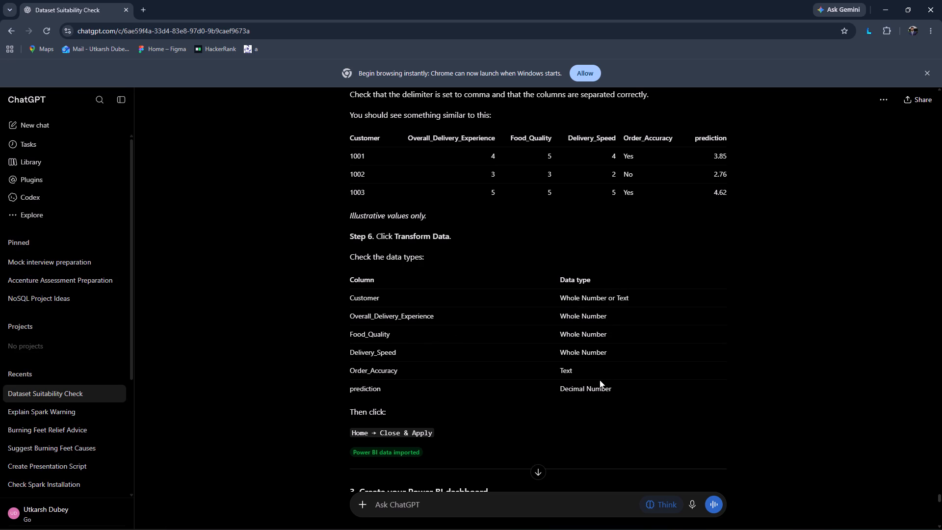
Compare the column data types in Power Query Editor with the recommended types in the ChatGPT conversation, and look through the data rows.
{"action": "key", "text": "alt+Tab"}
{"action": "key", "text": "alt+Tab"}
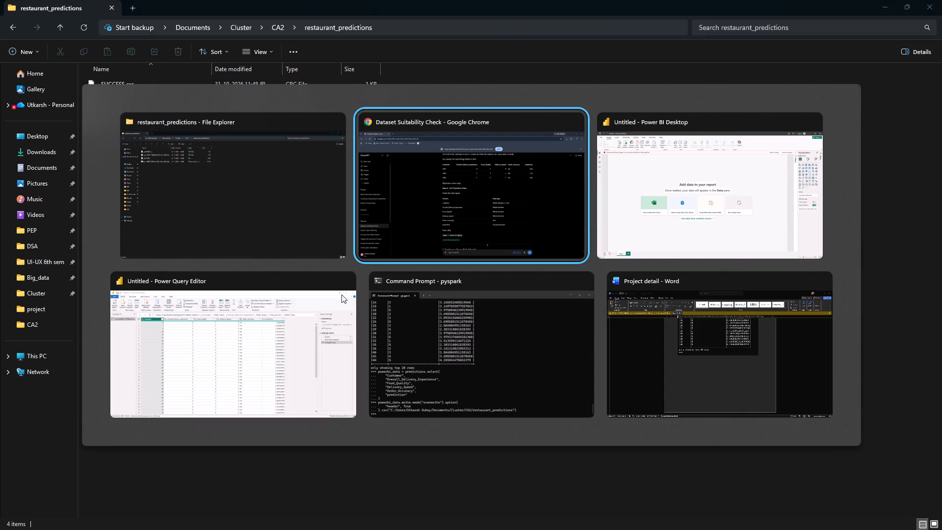
{"action": "key", "text": "alt+Tab"}
{"action": "key", "text": "alt+Tab"}
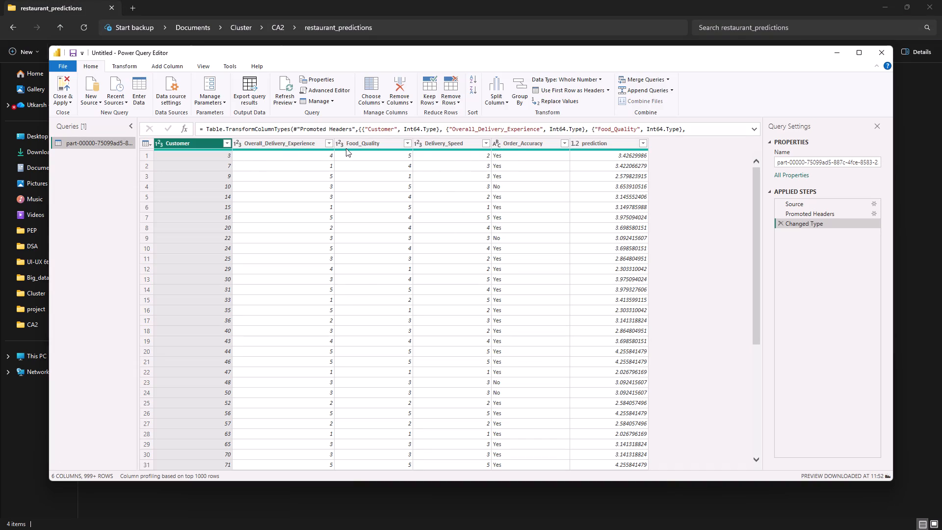
{"action": "key", "text": "alt+Tab"}
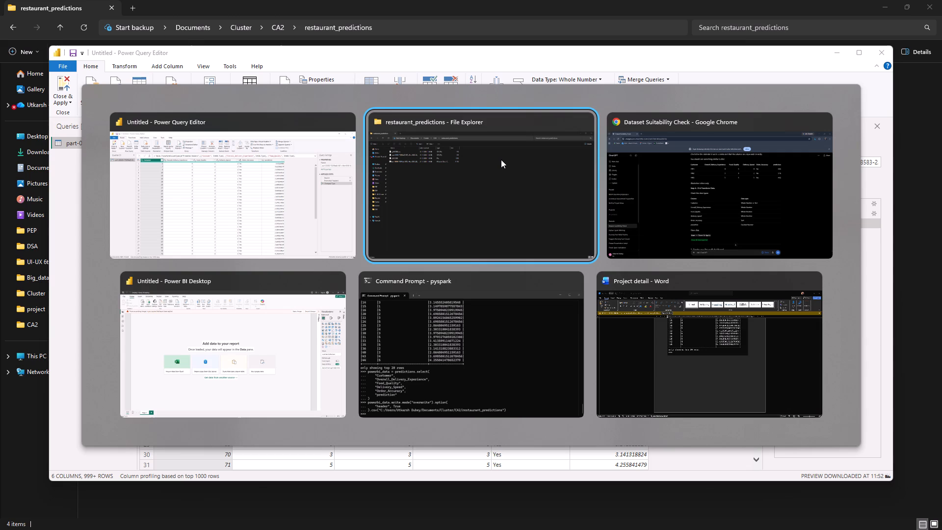
{"action": "key", "text": "alt+Tab"}
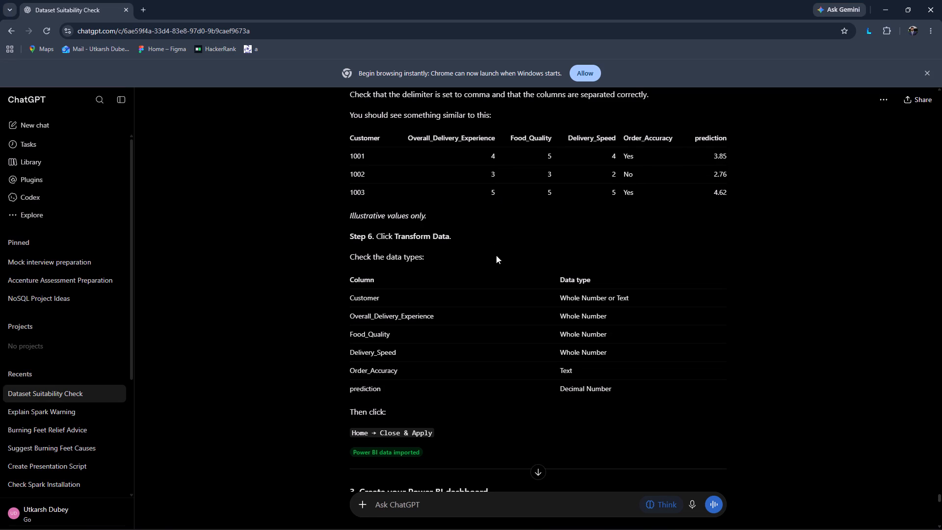
{"action": "key", "text": "alt+Tab"}
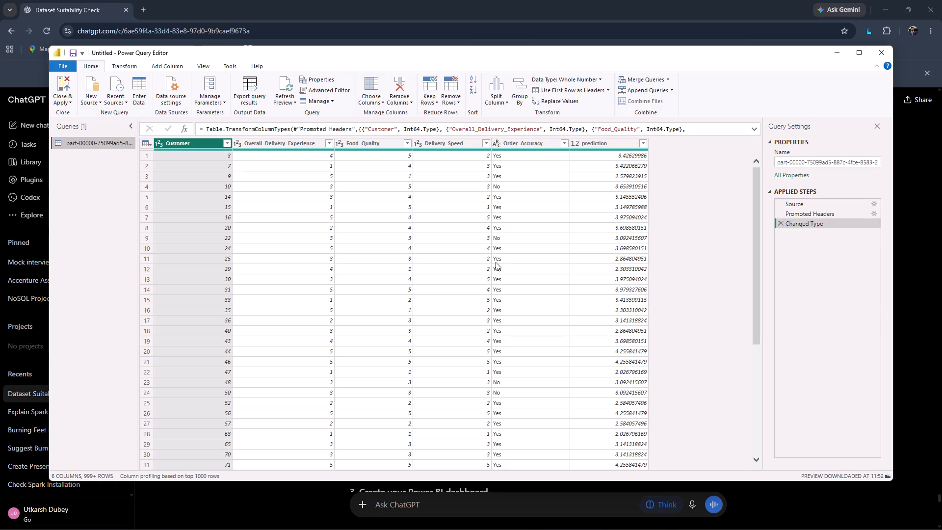
{"action": "key", "text": "alt+Tab"}
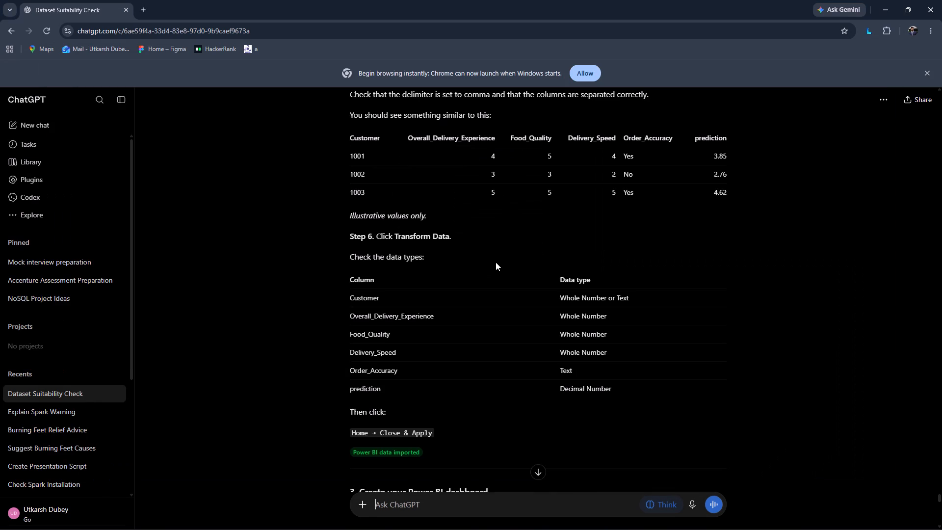
{"action": "scroll", "coordinate": [488, 369], "scroll_direction": "down", "scroll_amount": 1}
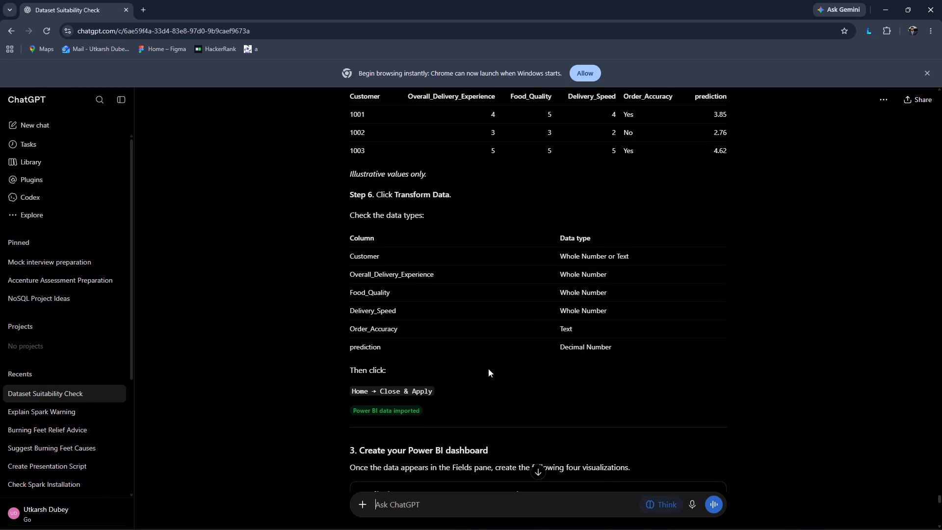
{"action": "scroll", "coordinate": [488, 369], "scroll_direction": "down", "scroll_amount": 1}
{"action": "key", "text": "alt+Tab"}
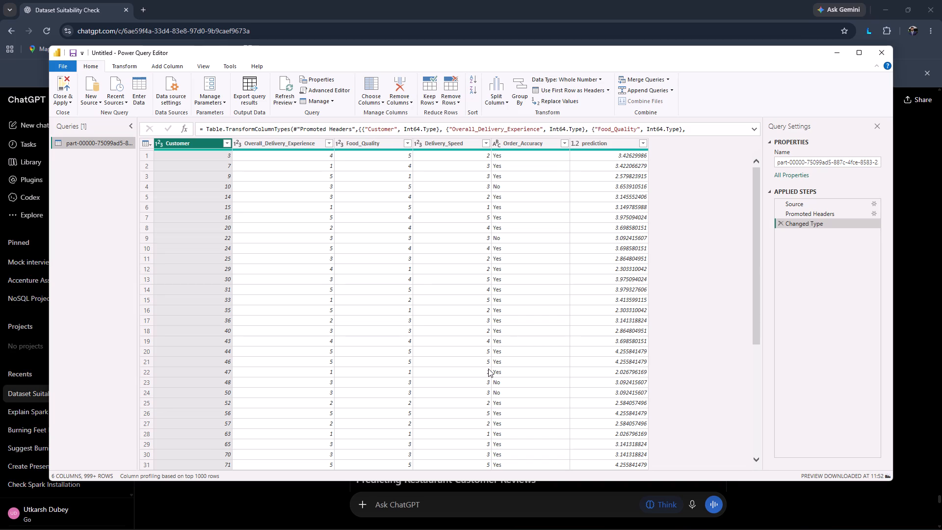
{"action": "scroll", "coordinate": [228, 354], "scroll_direction": "down", "scroll_amount": 5}
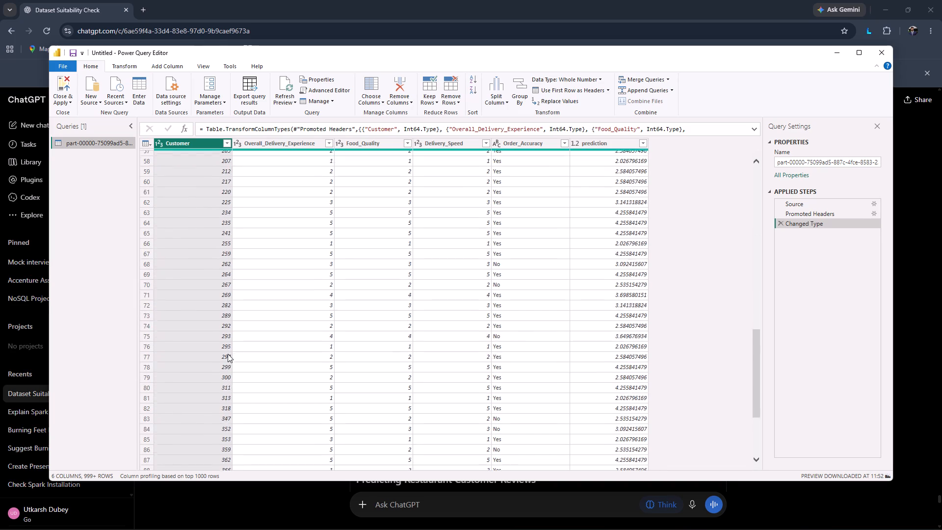
{"action": "scroll", "coordinate": [228, 354], "scroll_direction": "down", "scroll_amount": 1}
Recheck the conversation's import instruction, return to Power Query Editor, and close it while applying the query to the report.
{"action": "key", "text": "alt+Tab"}
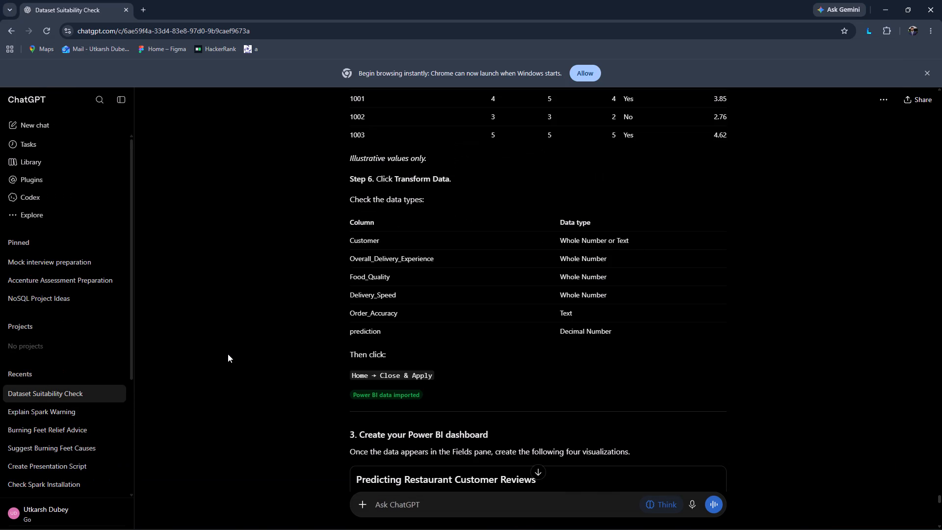
{"action": "key", "text": "alt+Tab"}
{"action": "left_click", "coordinate": [62, 97]}
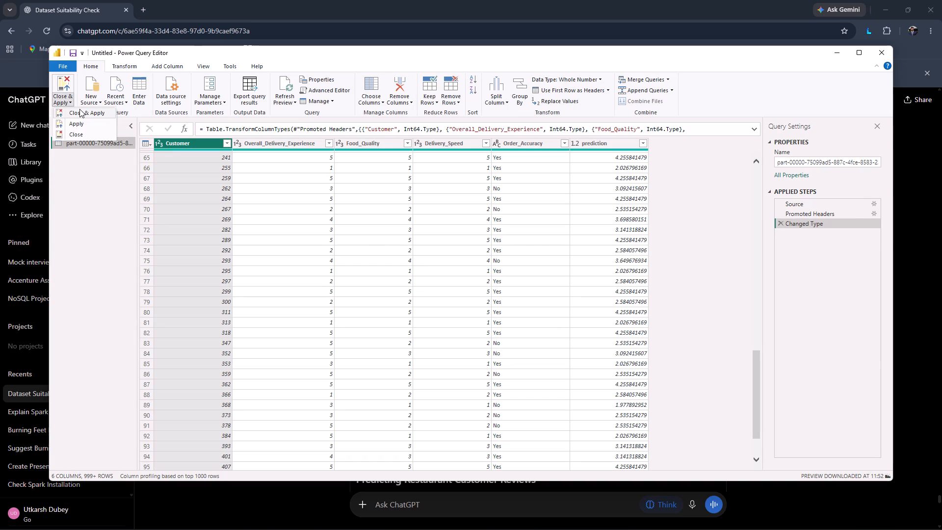
{"action": "left_click", "coordinate": [79, 109]}
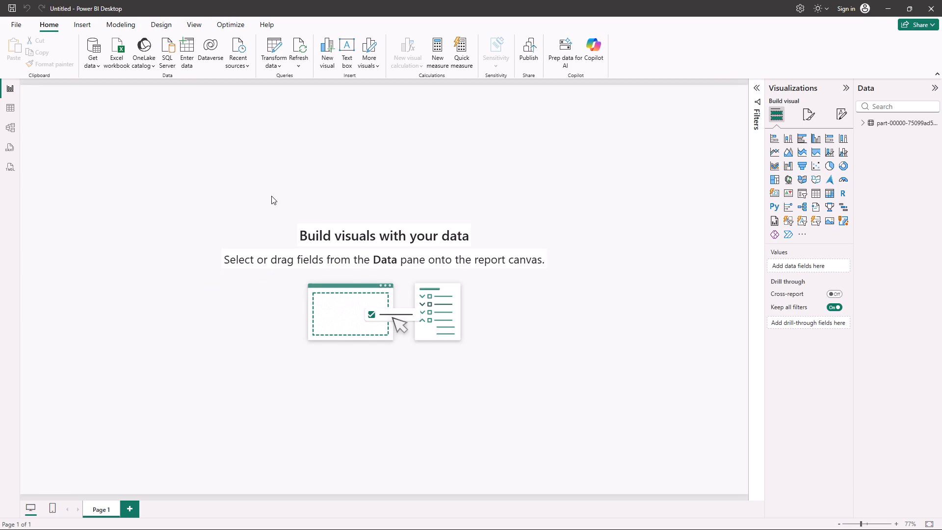
Switch to the conversation in Chrome and read the Power BI dashboard section, covering the proposed layout, four charts and chart configuration.
{"action": "key", "text": "alt+Tab"}
{"action": "scroll", "coordinate": [340, 312], "scroll_direction": "down", "scroll_amount": 3}
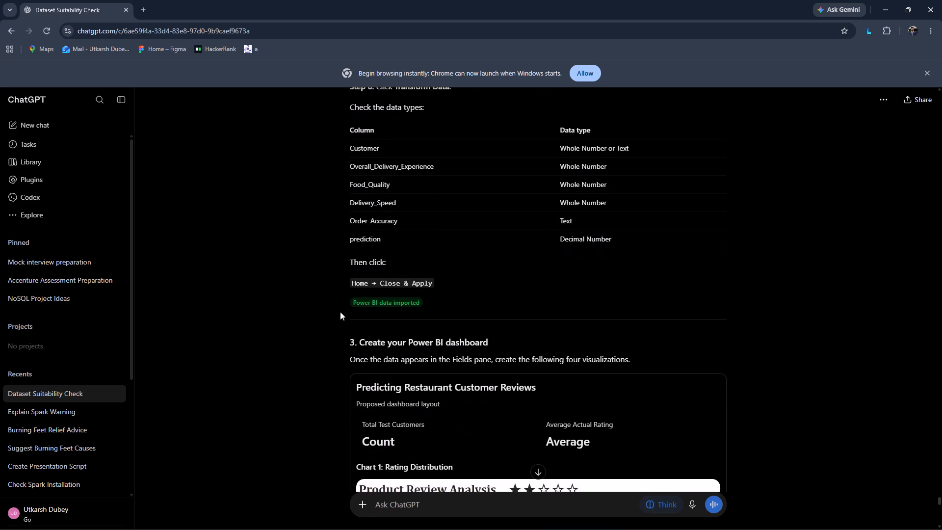
{"action": "scroll", "coordinate": [340, 312], "scroll_direction": "down", "scroll_amount": 1}
{"action": "scroll", "coordinate": [340, 312], "scroll_direction": "right", "scroll_amount": 1}
{"action": "scroll", "coordinate": [340, 312], "scroll_direction": "down", "scroll_amount": 1}
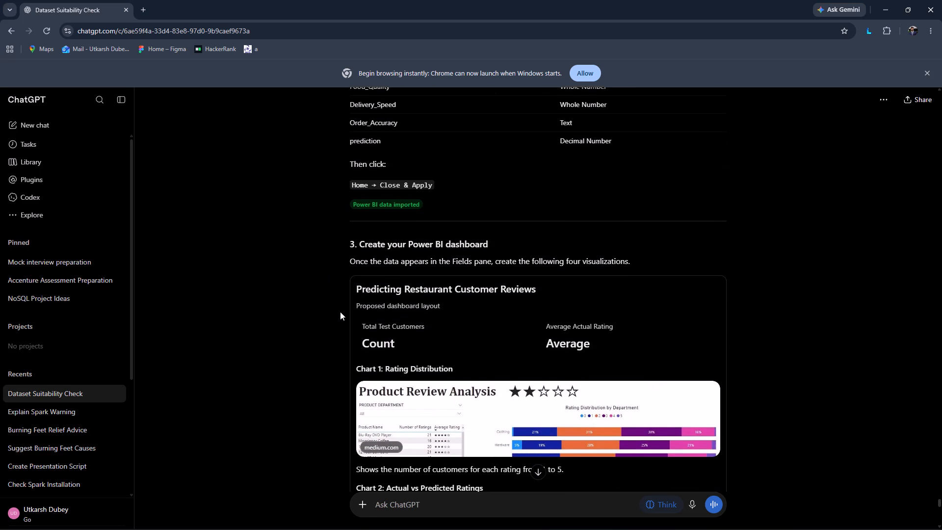
{"action": "scroll", "coordinate": [340, 312], "scroll_direction": "down", "scroll_amount": 1}
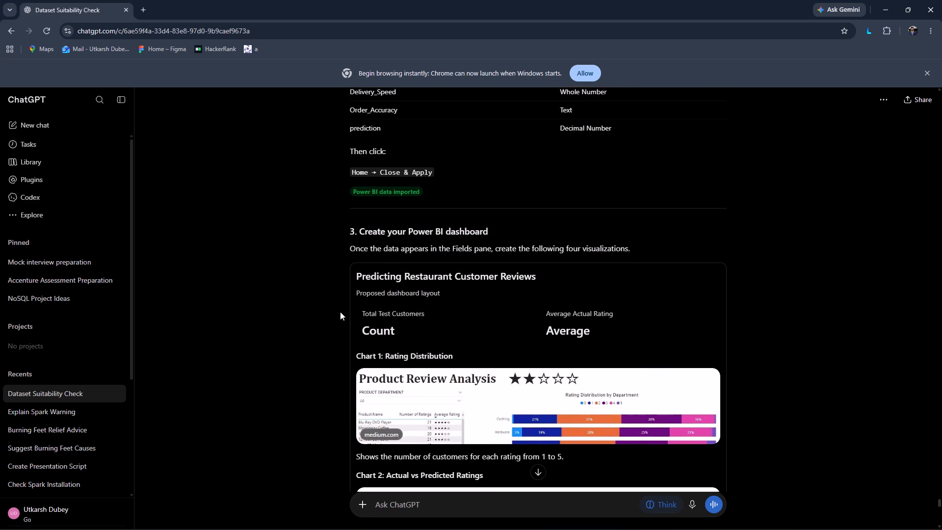
{"action": "scroll", "coordinate": [340, 312], "scroll_direction": "down", "scroll_amount": 1}
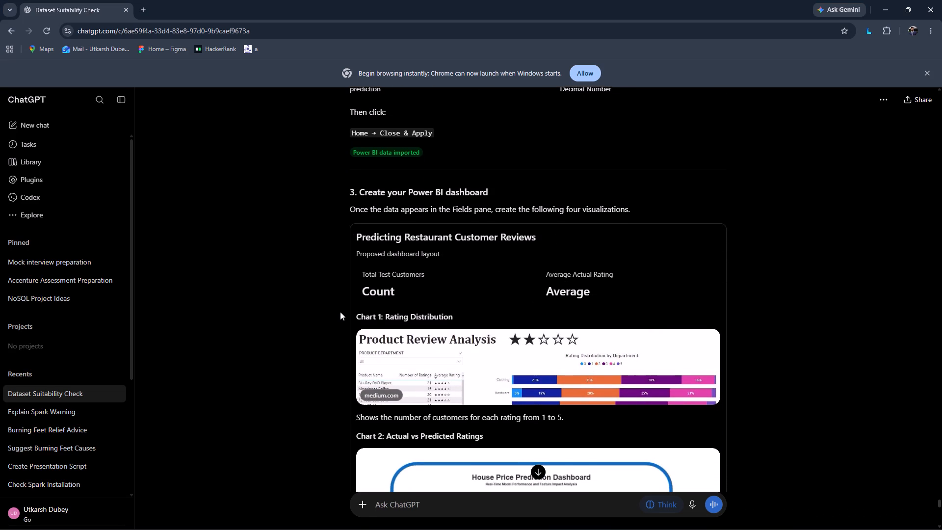
{"action": "scroll", "coordinate": [340, 312], "scroll_direction": "down", "scroll_amount": 1}
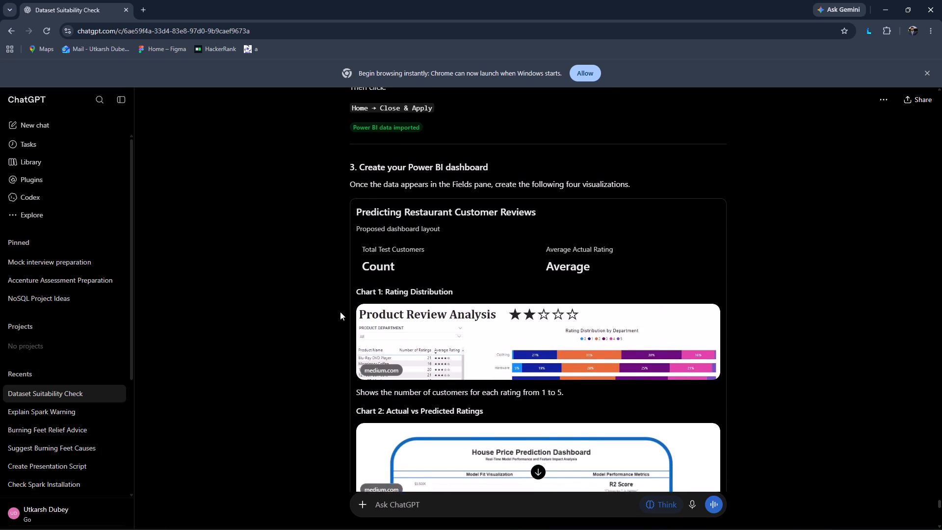
{"action": "scroll", "coordinate": [340, 312], "scroll_direction": "down", "scroll_amount": 1}
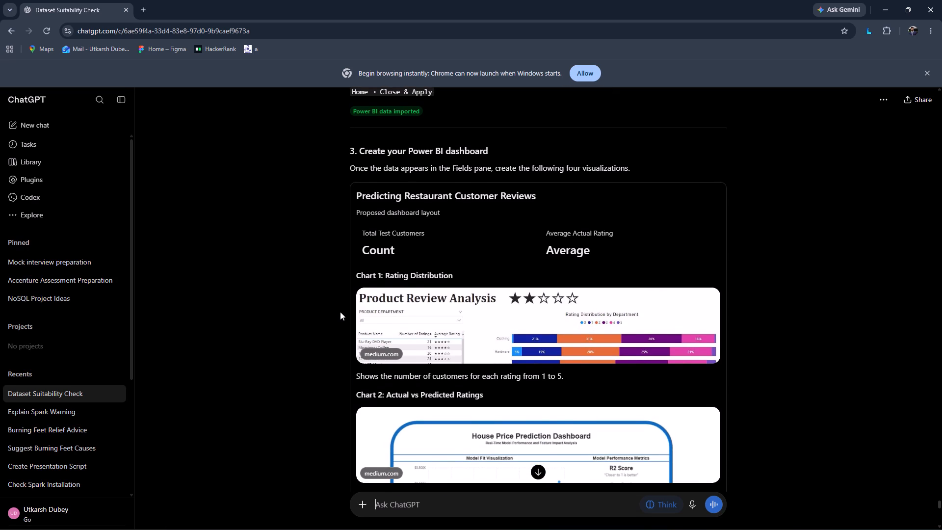
{"action": "scroll", "coordinate": [340, 312], "scroll_direction": "down", "scroll_amount": 1}
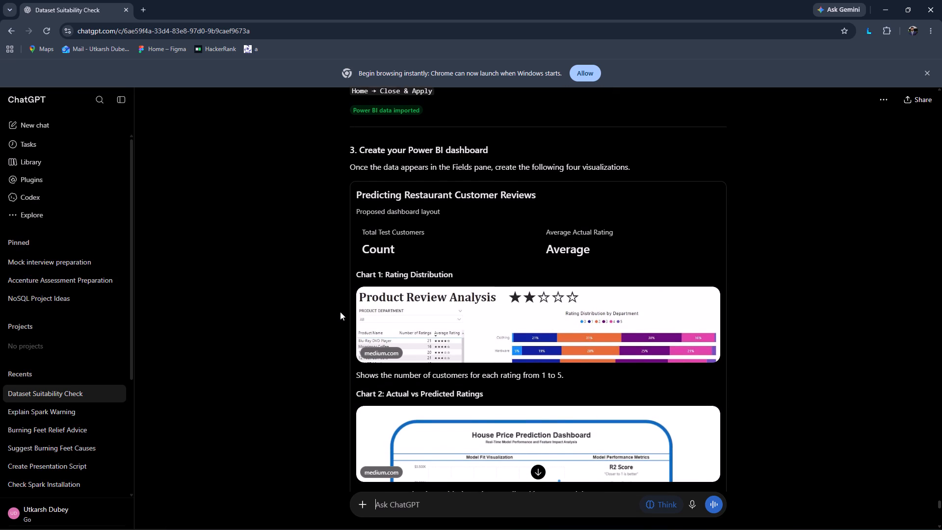
{"action": "scroll", "coordinate": [340, 312], "scroll_direction": "down", "scroll_amount": 2}
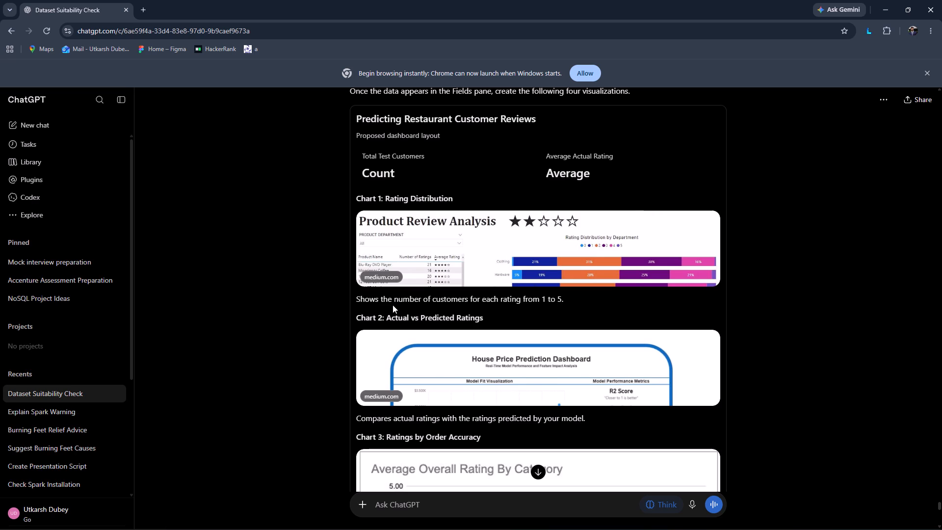
{"action": "scroll", "coordinate": [392, 305], "scroll_direction": "down", "scroll_amount": 1}
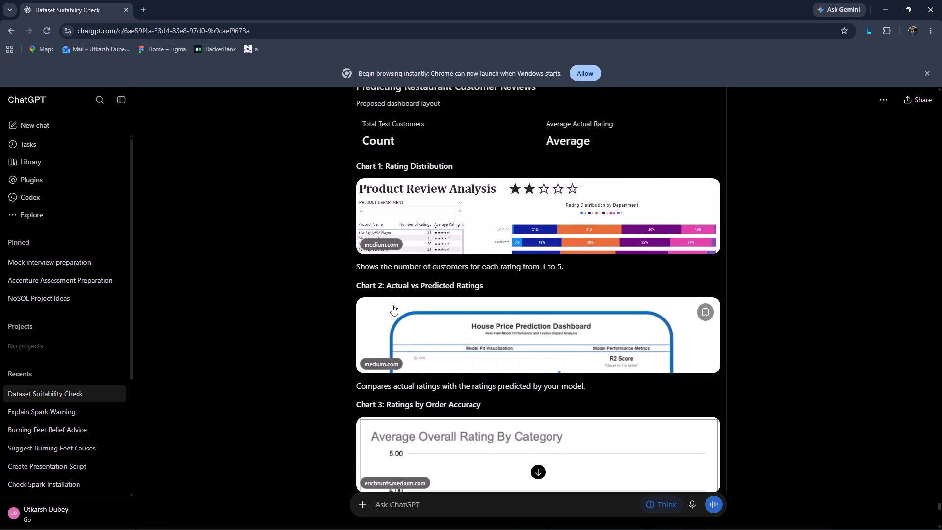
{"action": "scroll", "coordinate": [392, 305], "scroll_direction": "down", "scroll_amount": 4}
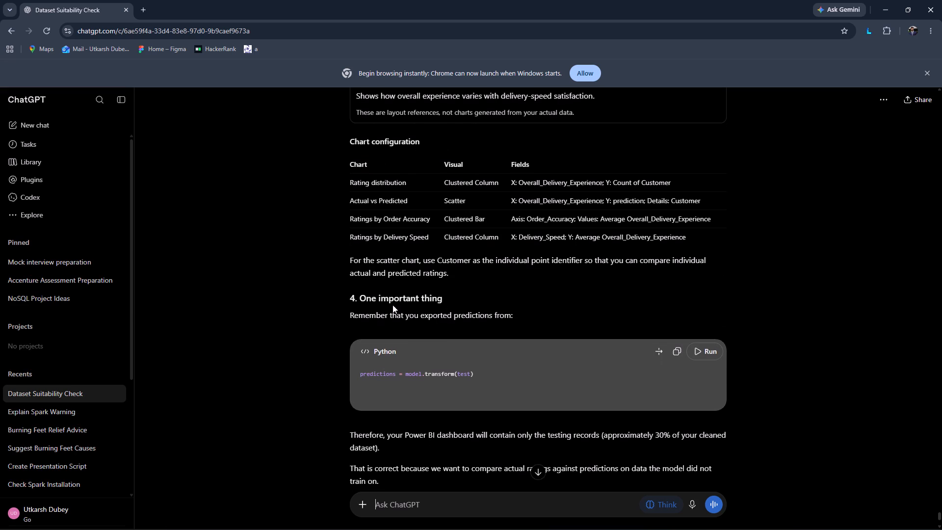
Go back to Chart 1: Rating Distribution and examine its Product Review Analysis example image at full size, closing it when done.
{"action": "scroll", "coordinate": [392, 305], "scroll_direction": "up", "scroll_amount": 5}
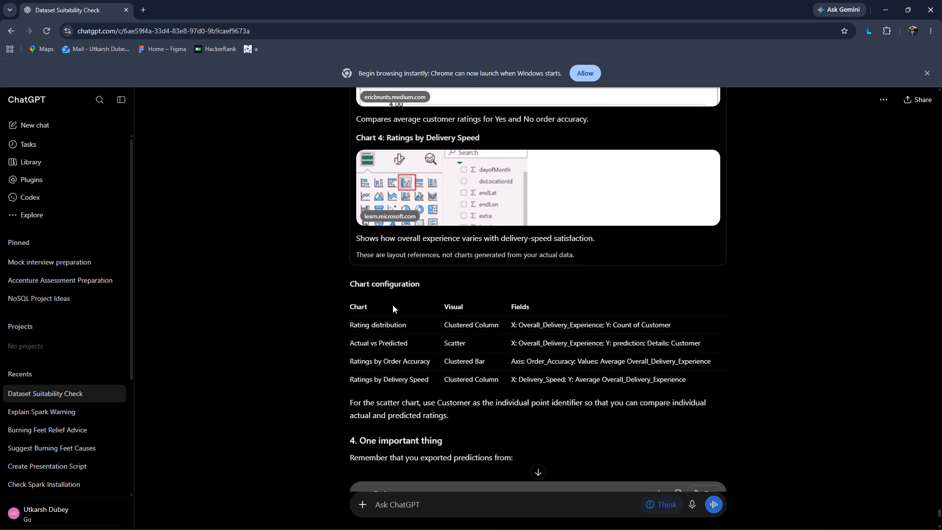
{"action": "scroll", "coordinate": [351, 262], "scroll_direction": "up", "scroll_amount": 2}
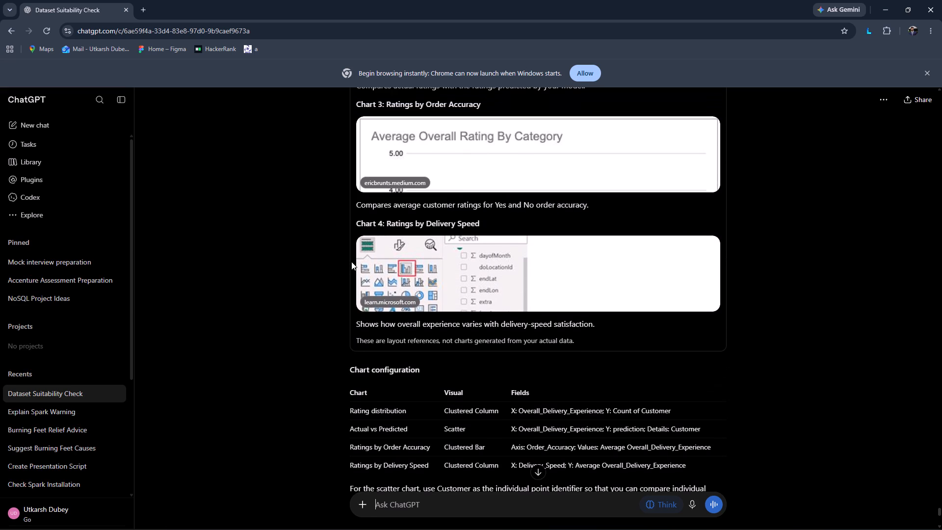
{"action": "scroll", "coordinate": [351, 262], "scroll_direction": "up", "scroll_amount": 5}
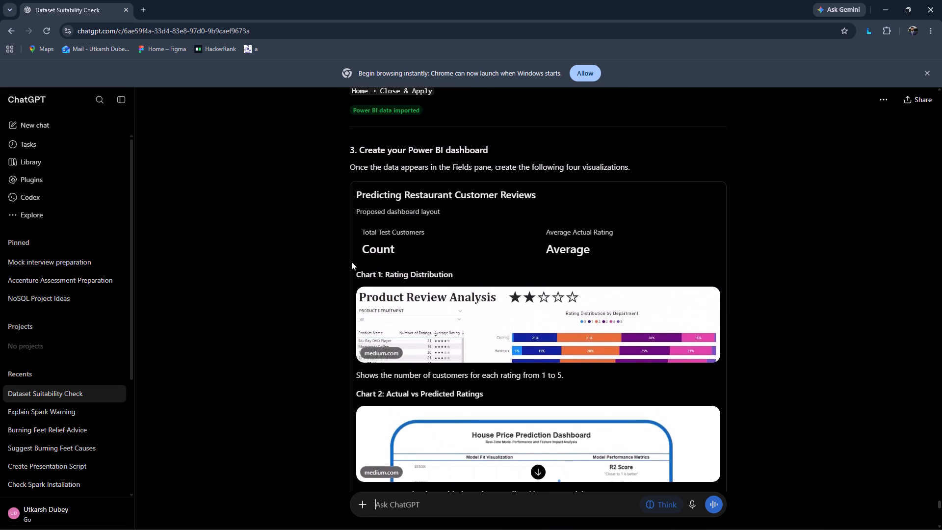
{"action": "left_click", "coordinate": [420, 318]}
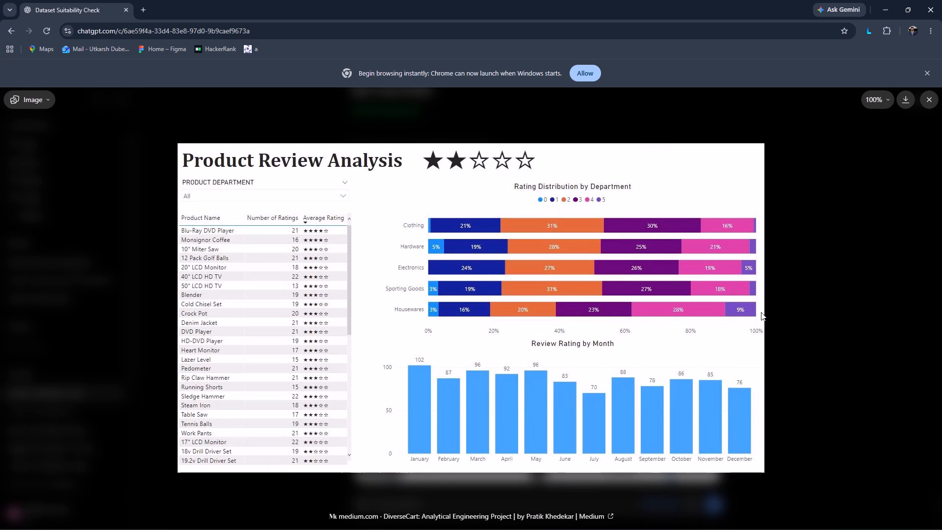
{"action": "left_click", "coordinate": [826, 295]}
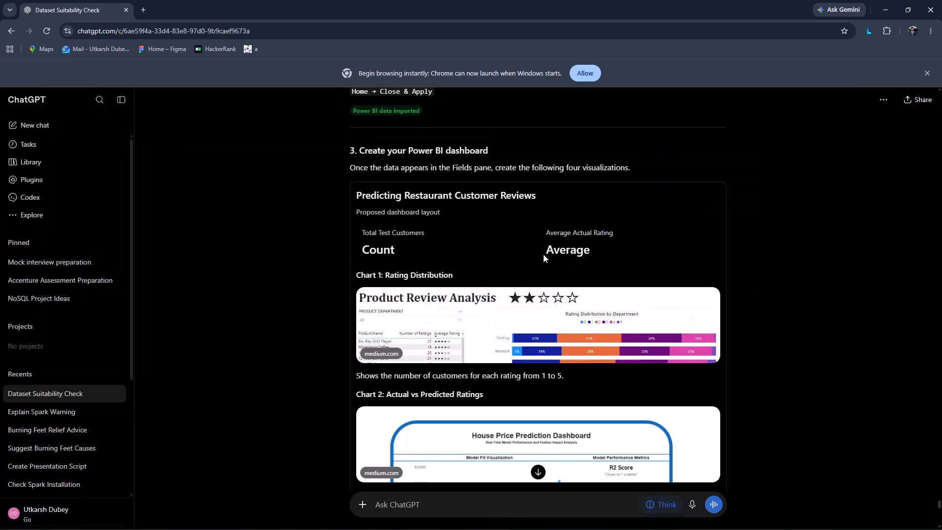
Read the remaining chart descriptions and the Chart configuration table listing each chart's visual type and fields.
{"action": "scroll", "coordinate": [470, 257], "scroll_direction": "down", "scroll_amount": 3}
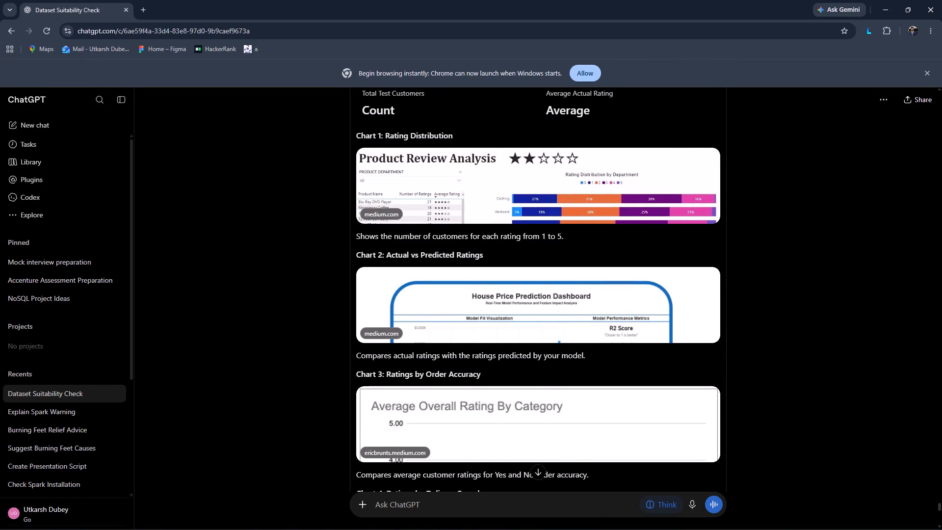
{"action": "scroll", "coordinate": [470, 257], "scroll_direction": "down", "scroll_amount": 2}
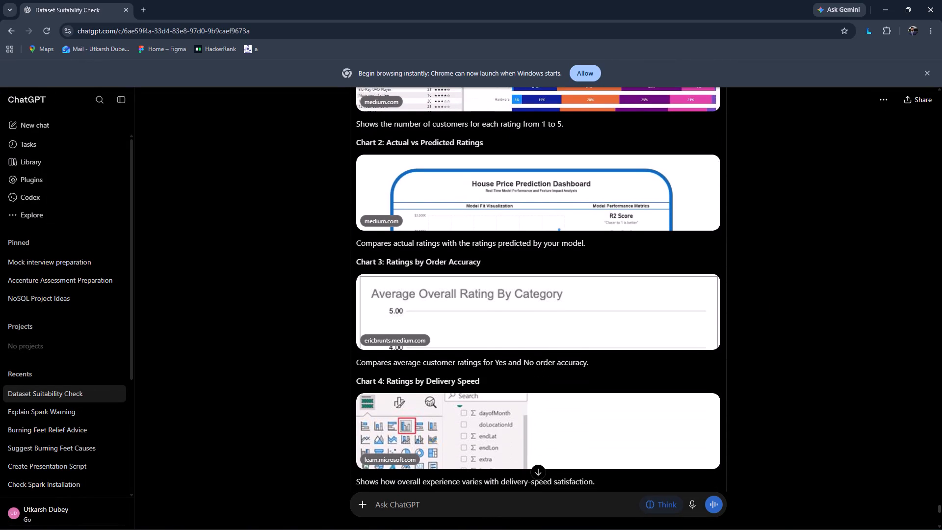
{"action": "scroll", "coordinate": [470, 257], "scroll_direction": "down", "scroll_amount": 1}
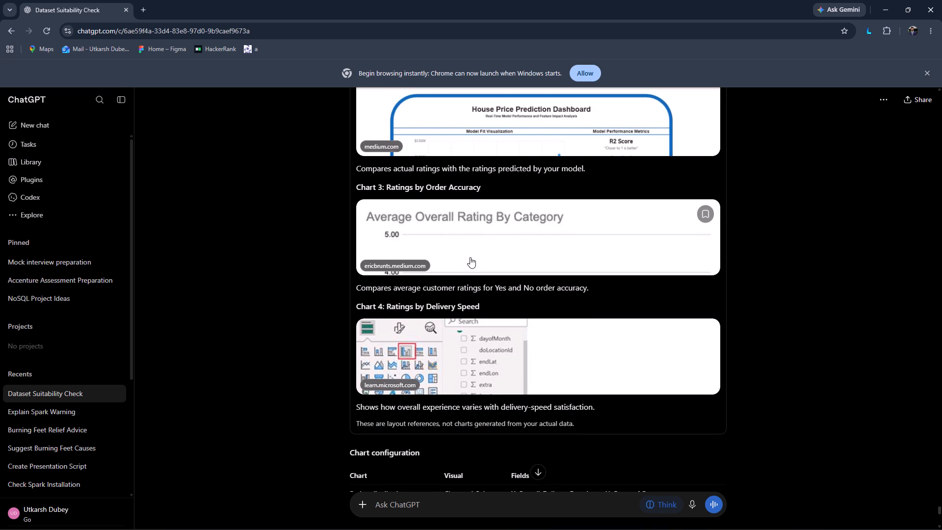
{"action": "scroll", "coordinate": [470, 257], "scroll_direction": "down", "scroll_amount": 3}
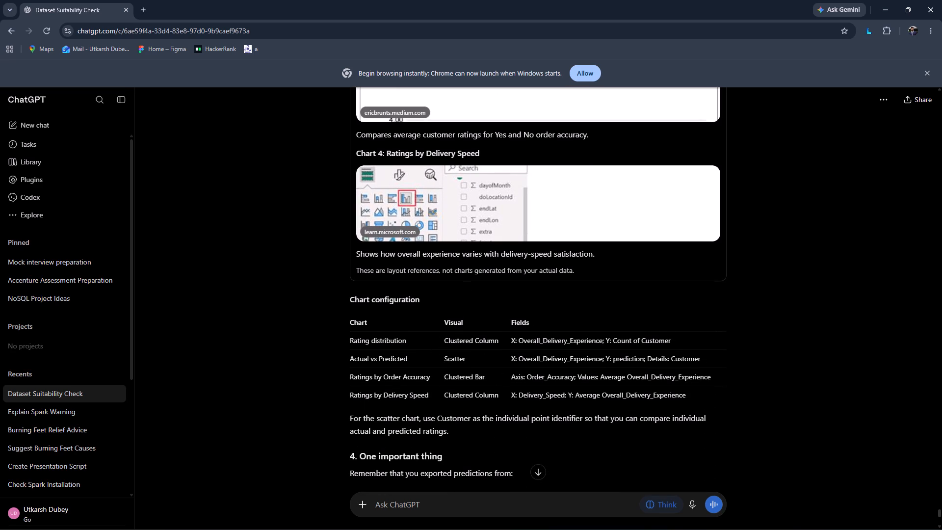
Switch to Power BI Desktop, rechecking the chart configuration in Chrome, and add an empty clustered column chart to Page 1.
{"action": "key", "text": "alt+Tab"}
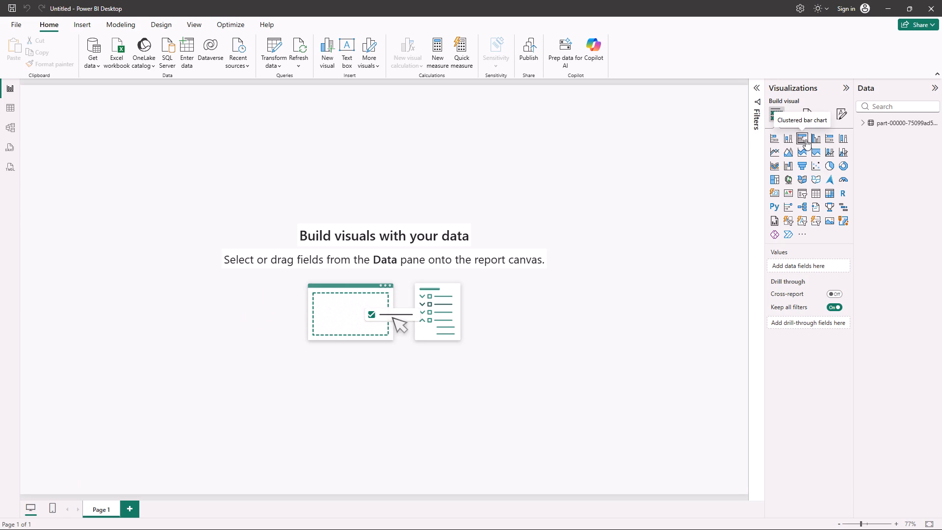
{"action": "key", "text": "alt+Tab"}
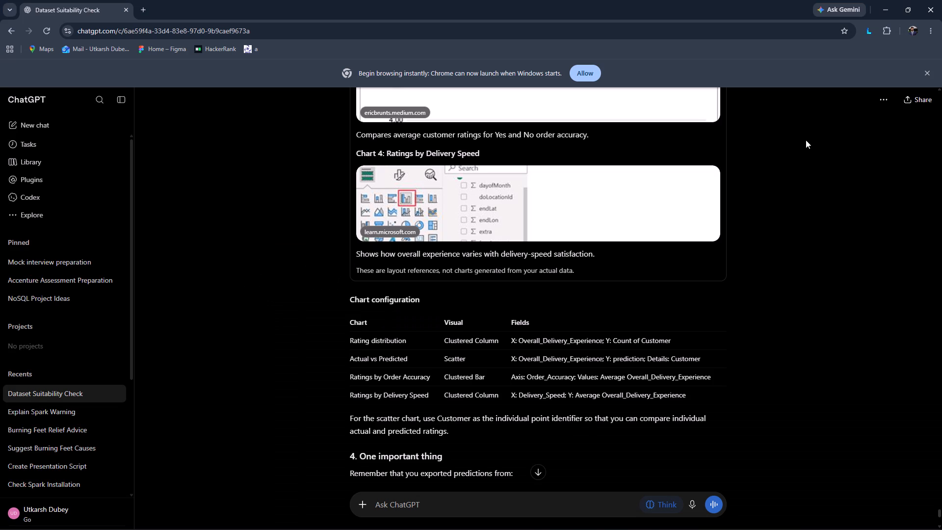
{"action": "key", "text": "alt+Tab"}
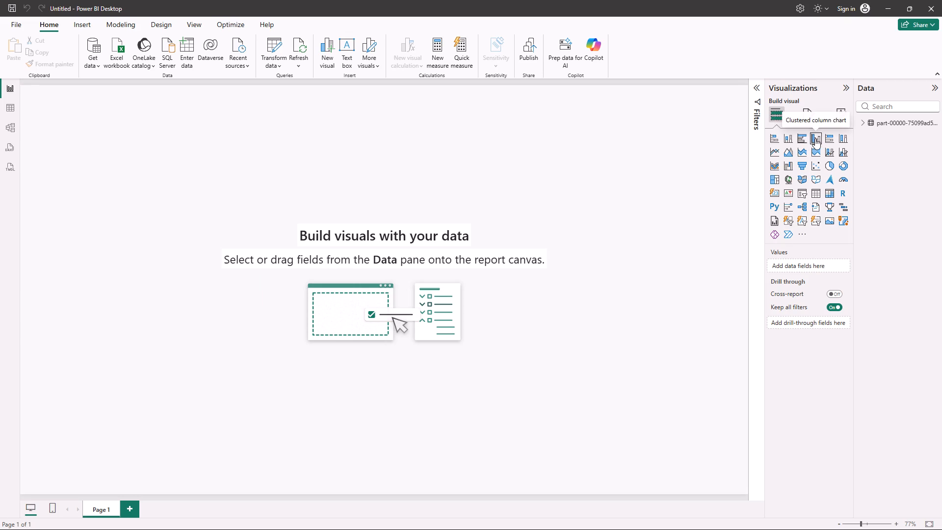
{"action": "left_click", "coordinate": [815, 138]}
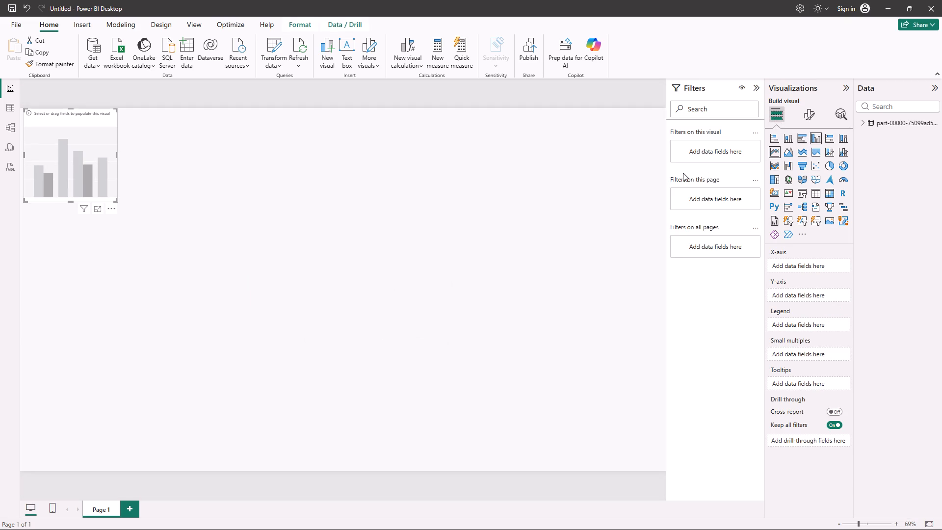
Expand the imported predictions table and assign Overall_Delivery_Experience to the X-axis of the clustered column chart.
{"action": "left_click", "coordinate": [865, 122]}
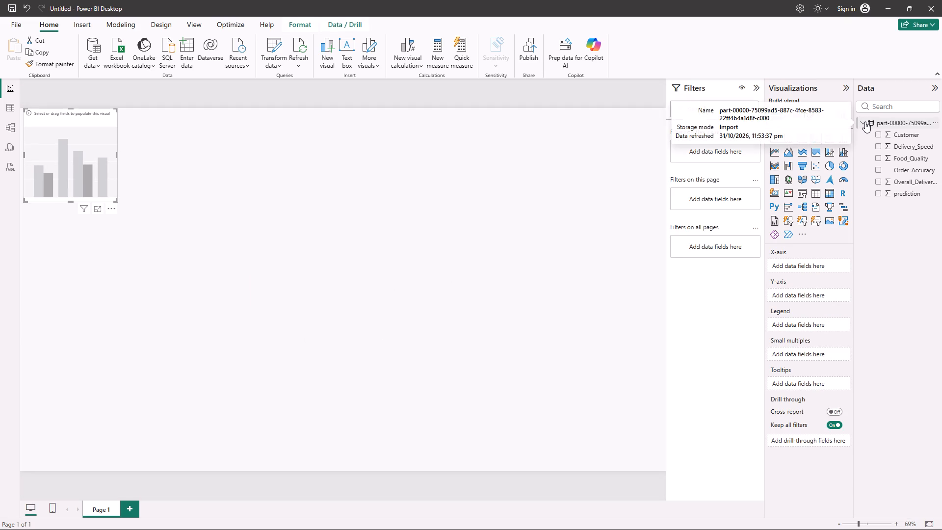
{"action": "key", "text": "alt+Tab"}
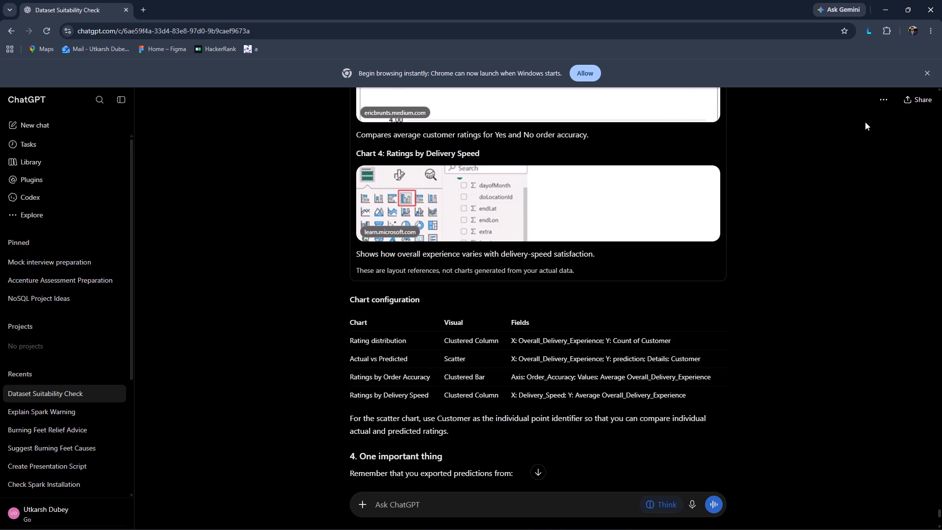
{"action": "key", "text": "alt+Tab"}
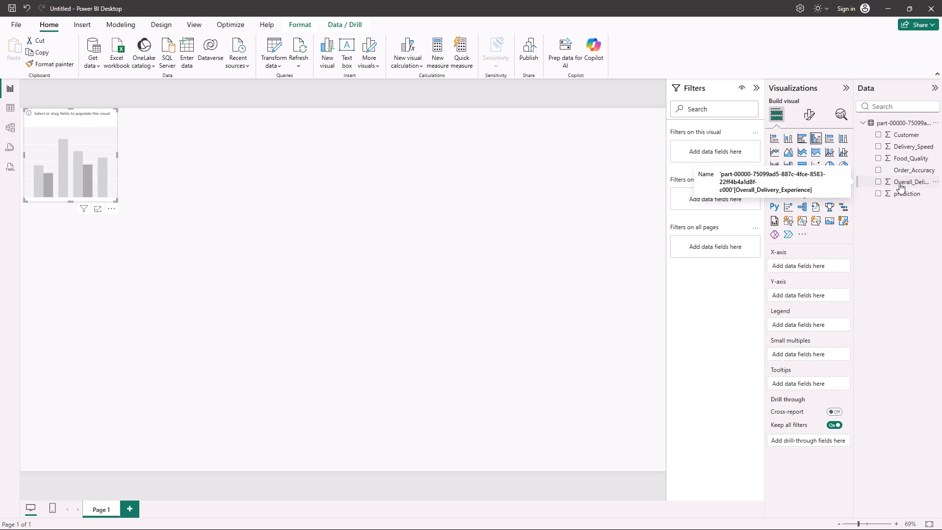
{"action": "left_click_drag", "start_coordinate": [898, 183], "coordinate": [812, 256]}
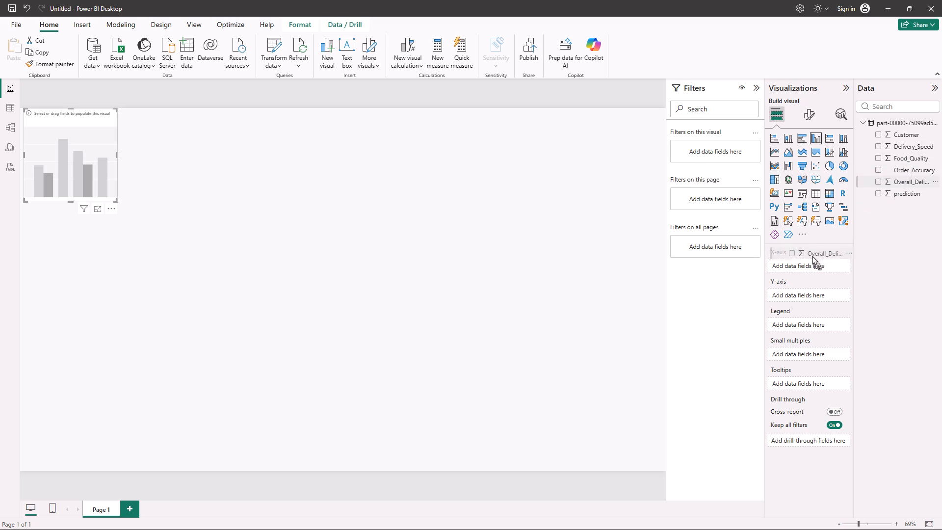
{"action": "left_click_drag", "start_coordinate": [812, 256], "coordinate": [807, 282]}
{"action": "left_click_drag", "start_coordinate": [807, 291], "coordinate": [806, 289]}
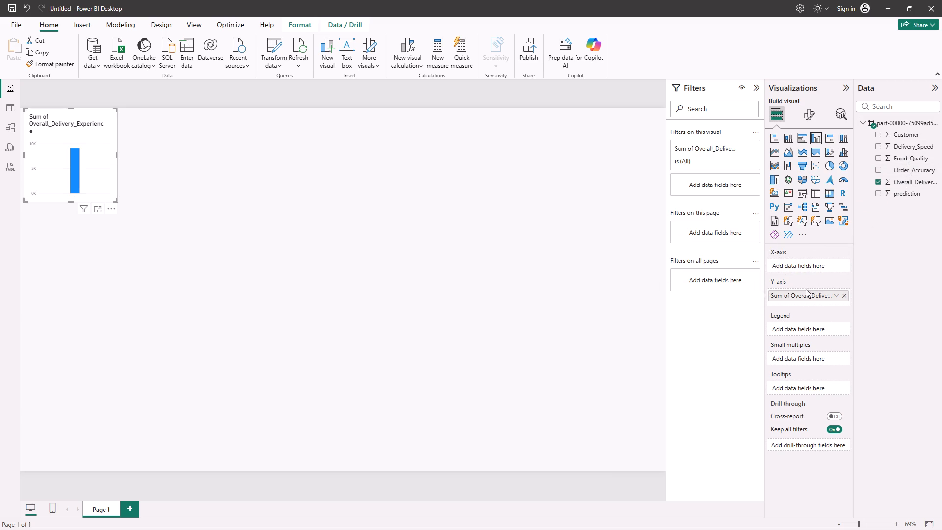
{"action": "left_click_drag", "start_coordinate": [806, 289], "coordinate": [802, 272]}
{"action": "left_click_drag", "start_coordinate": [780, 294], "coordinate": [782, 263]}
Recheck the chart configuration in Chrome, then assign Customer to the column chart's Y-axis in Power BI Desktop, summarized as Count.
{"action": "key", "text": "alt+Tab"}
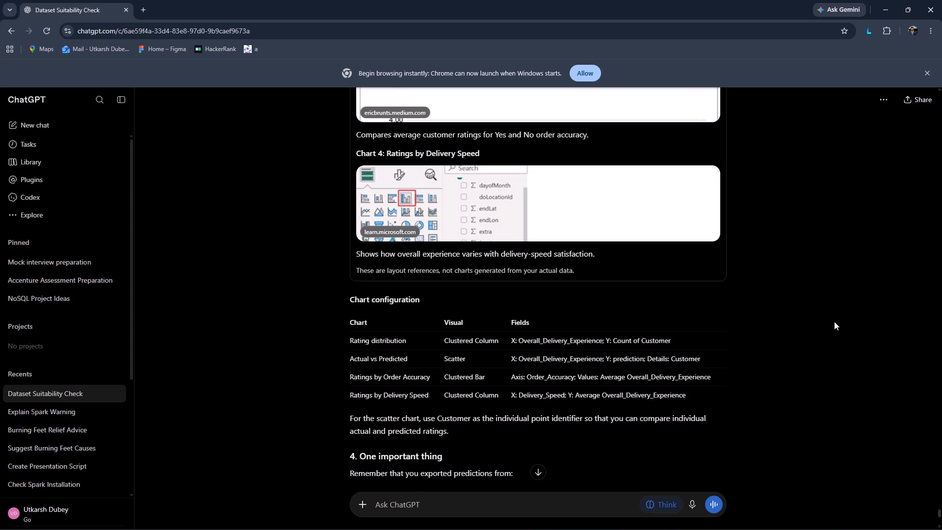
{"action": "key", "text": "alt+Tab"}
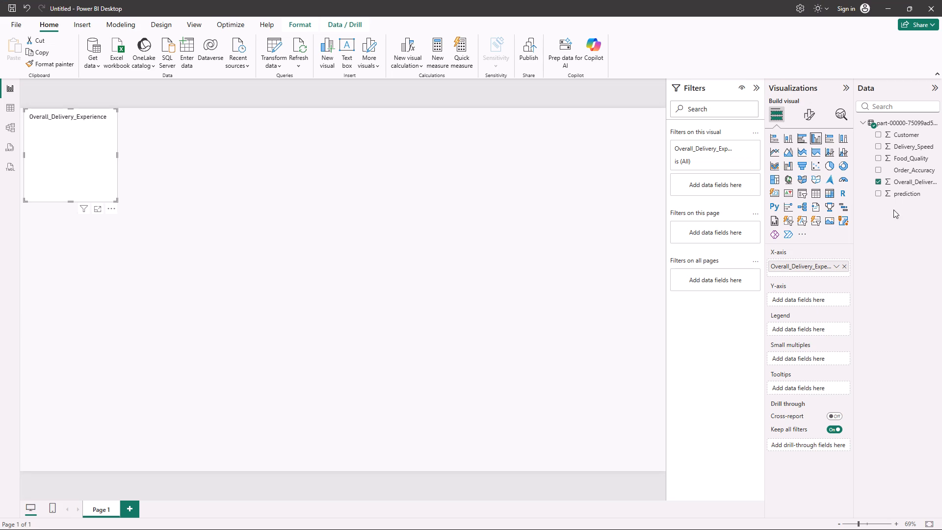
{"action": "left_click_drag", "start_coordinate": [897, 137], "coordinate": [798, 320]}
{"action": "left_click_drag", "start_coordinate": [798, 320], "coordinate": [807, 300]}
{"action": "left_click", "coordinate": [834, 298]}
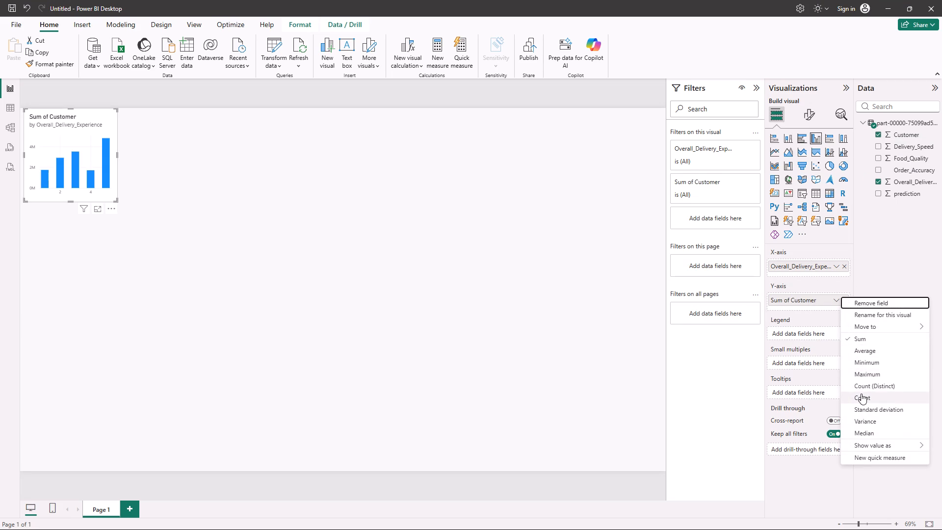
{"action": "left_click", "coordinate": [861, 394]}
{"action": "left_click", "coordinate": [894, 353]}
Following the Actual vs Predicted configuration in Chrome, add a scatter chart to Page 1 in Power BI Desktop with Overall_Delivery_Experience under Values.
{"action": "key", "text": "alt+Tab"}
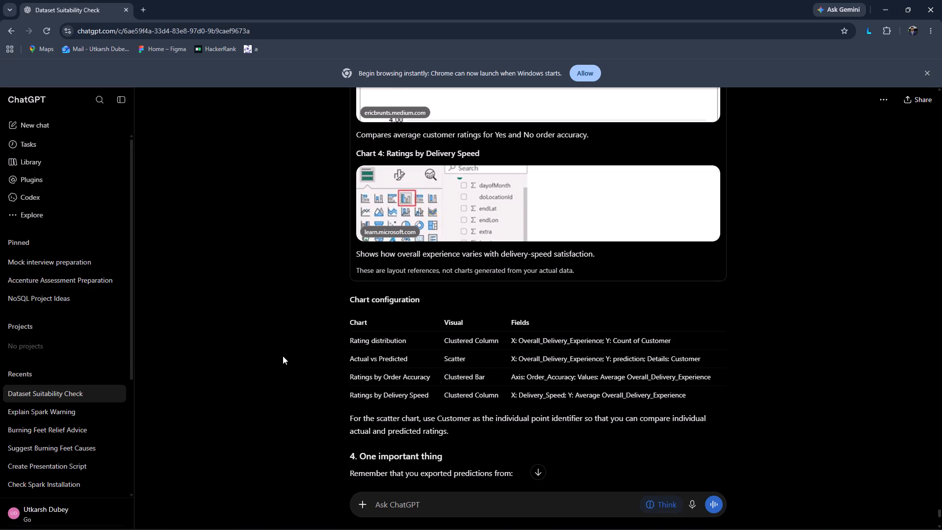
{"action": "left_click", "coordinate": [283, 356]}
{"action": "key", "text": "alt+Tab"}
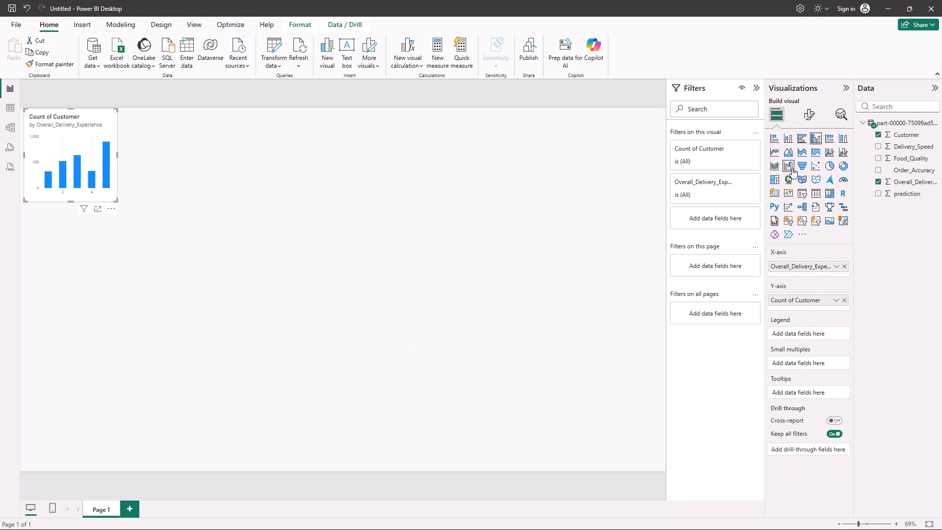
{"action": "left_click", "coordinate": [525, 294]}
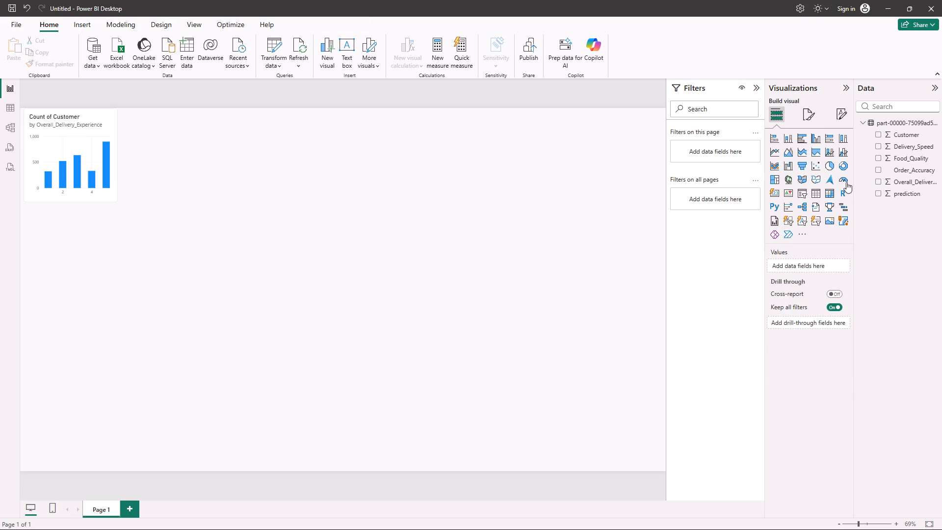
{"action": "left_click", "coordinate": [816, 171]}
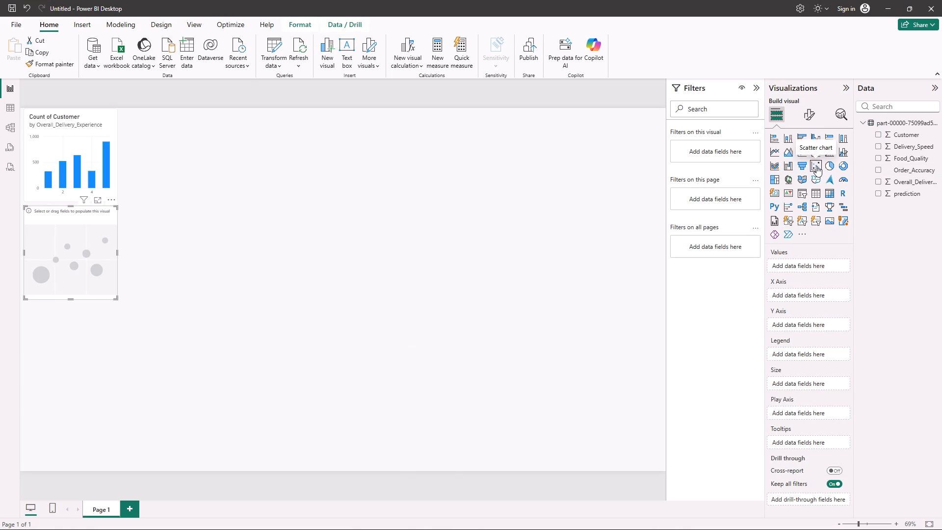
{"action": "key", "text": "alt+Tab"}
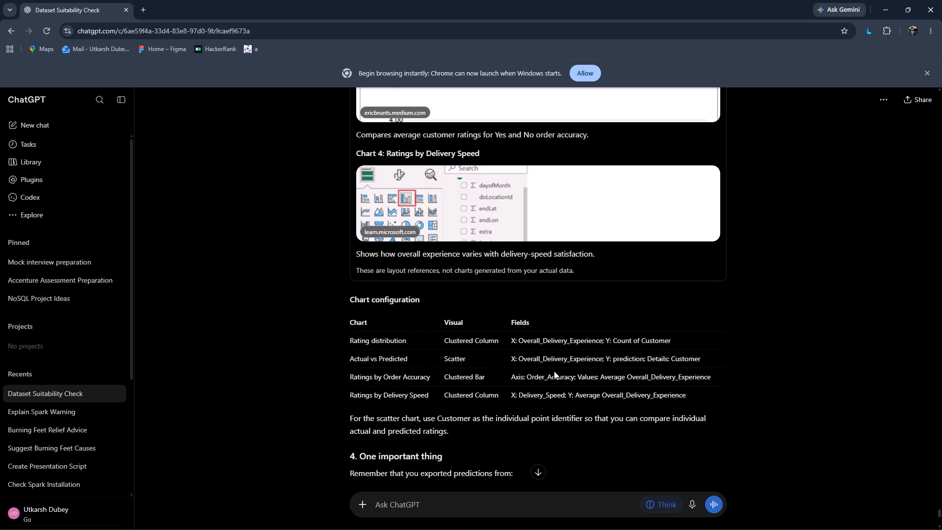
{"action": "key", "text": "alt+Tab"}
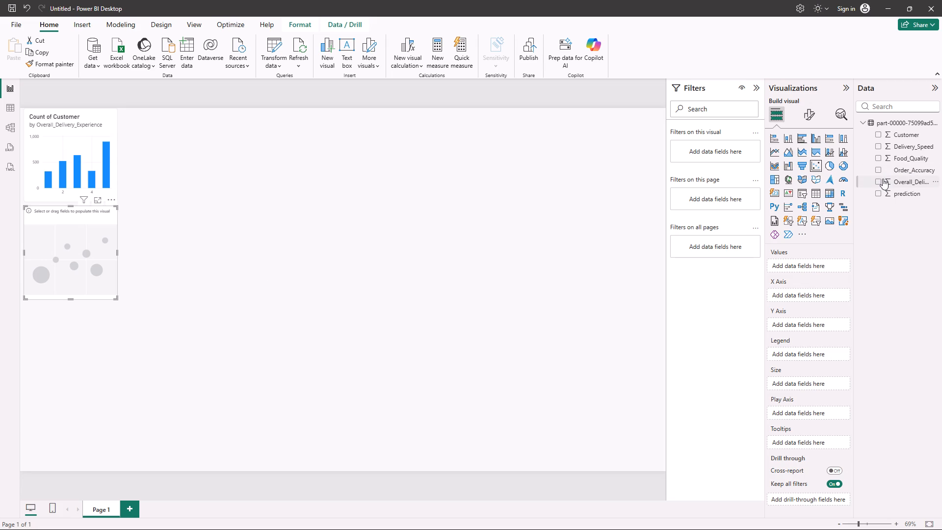
{"action": "left_click", "coordinate": [876, 182]}
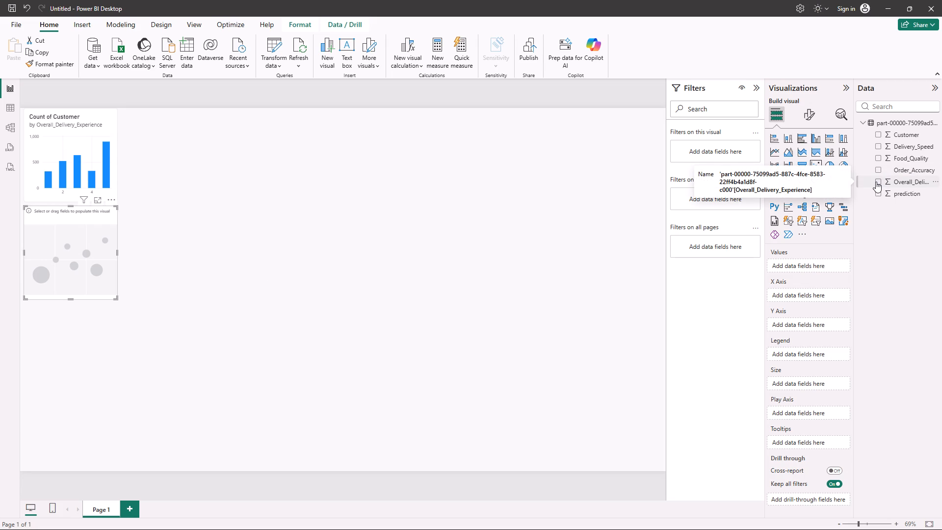
{"action": "left_click_drag", "start_coordinate": [776, 297], "coordinate": [782, 270]}
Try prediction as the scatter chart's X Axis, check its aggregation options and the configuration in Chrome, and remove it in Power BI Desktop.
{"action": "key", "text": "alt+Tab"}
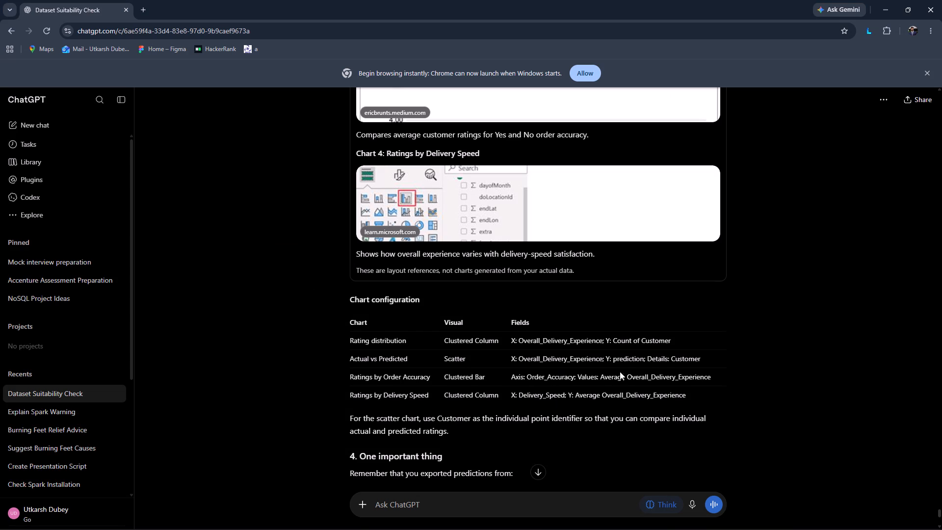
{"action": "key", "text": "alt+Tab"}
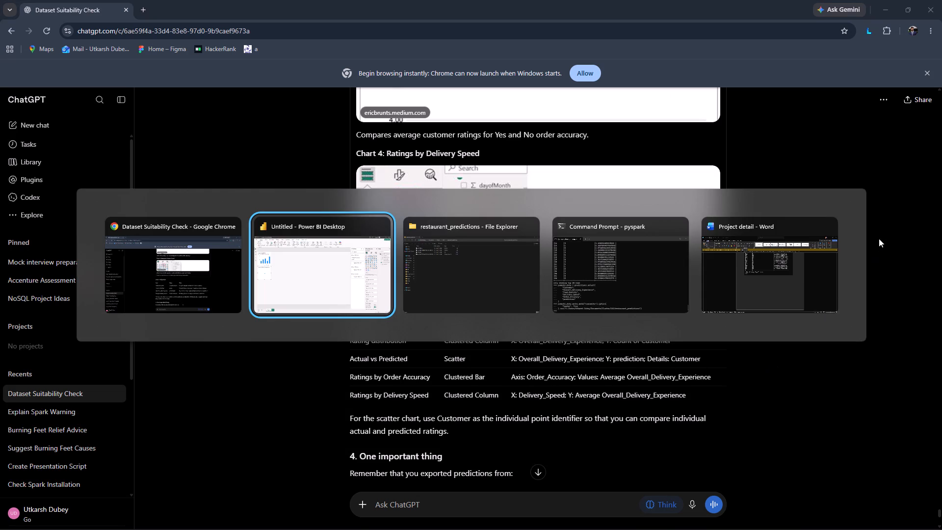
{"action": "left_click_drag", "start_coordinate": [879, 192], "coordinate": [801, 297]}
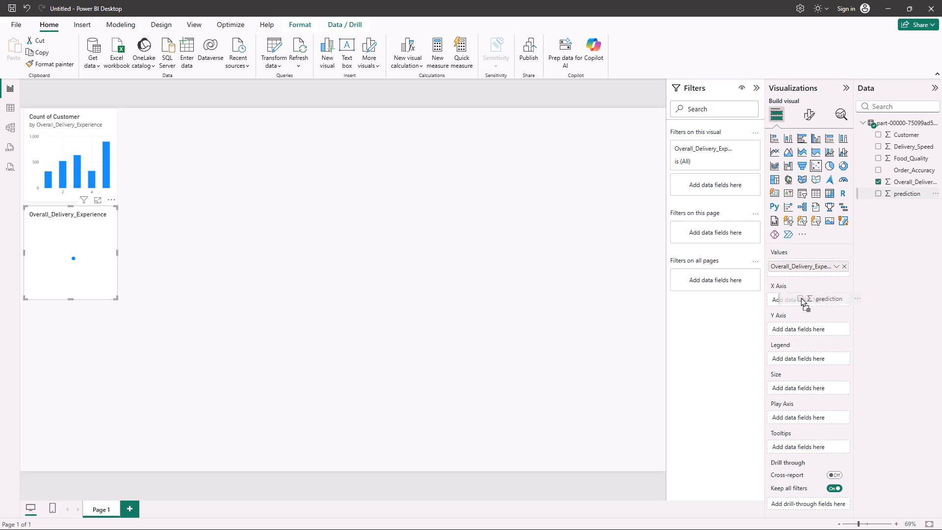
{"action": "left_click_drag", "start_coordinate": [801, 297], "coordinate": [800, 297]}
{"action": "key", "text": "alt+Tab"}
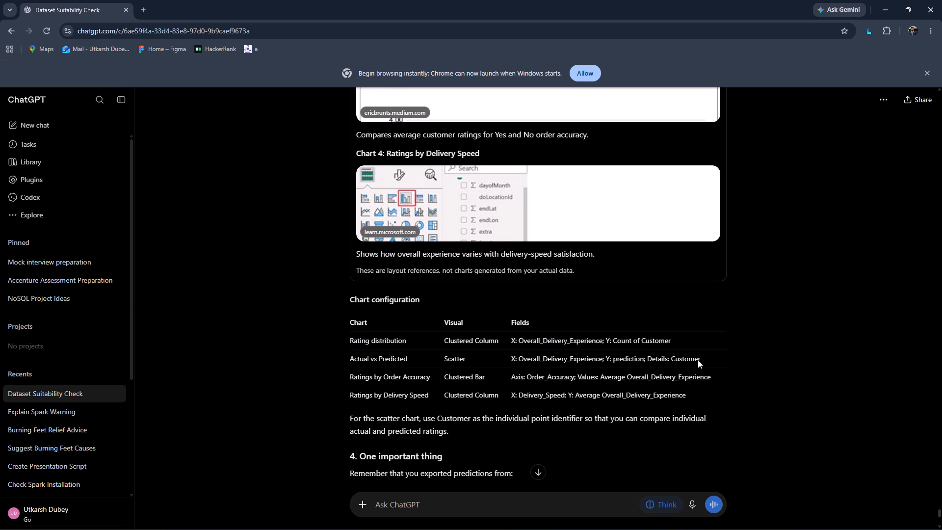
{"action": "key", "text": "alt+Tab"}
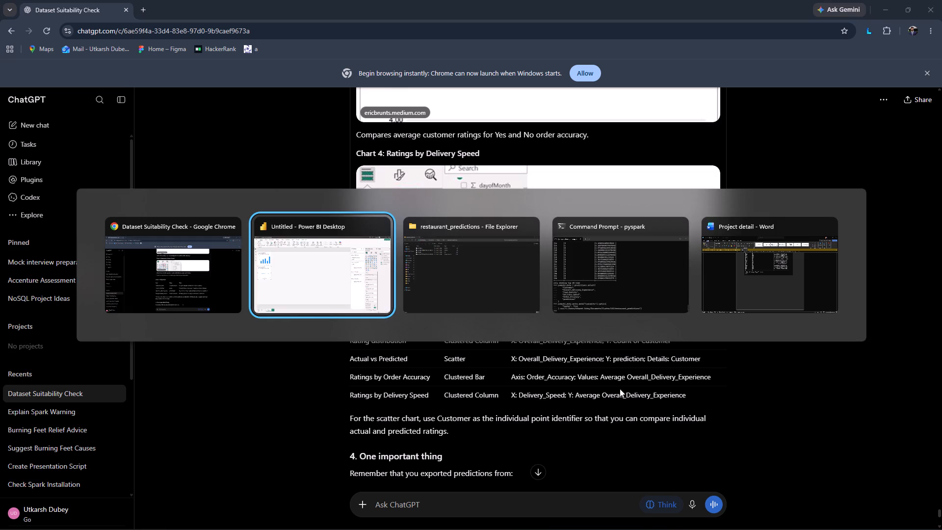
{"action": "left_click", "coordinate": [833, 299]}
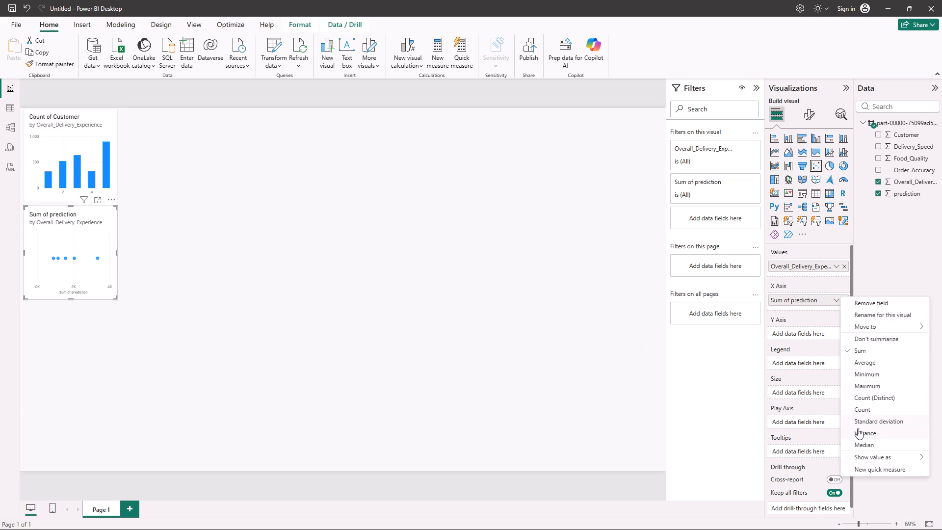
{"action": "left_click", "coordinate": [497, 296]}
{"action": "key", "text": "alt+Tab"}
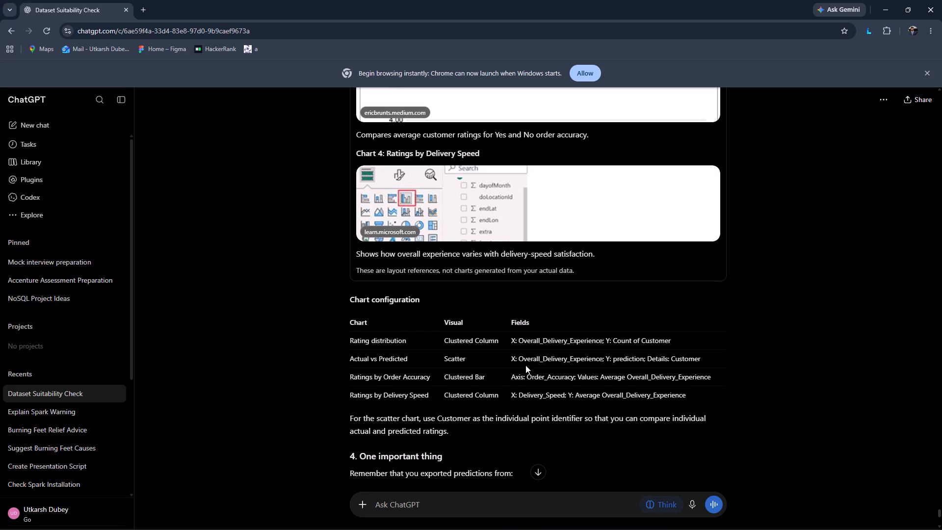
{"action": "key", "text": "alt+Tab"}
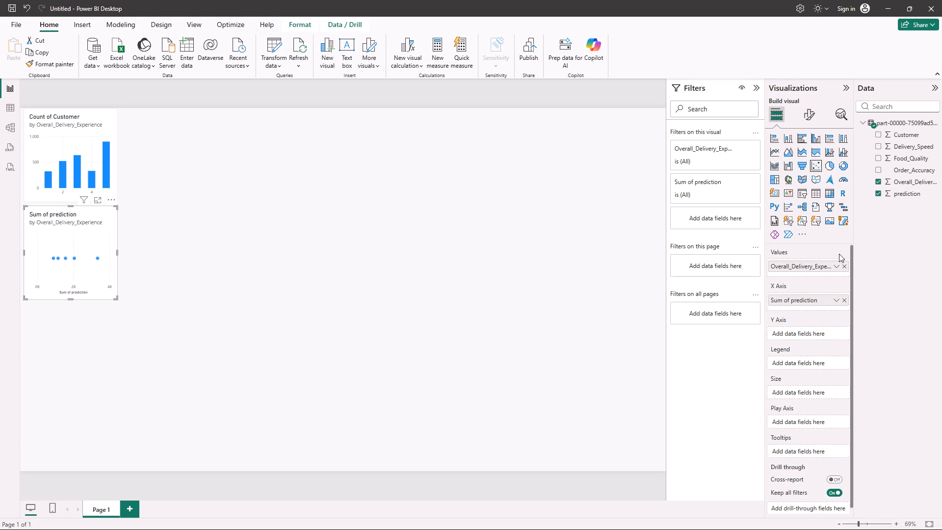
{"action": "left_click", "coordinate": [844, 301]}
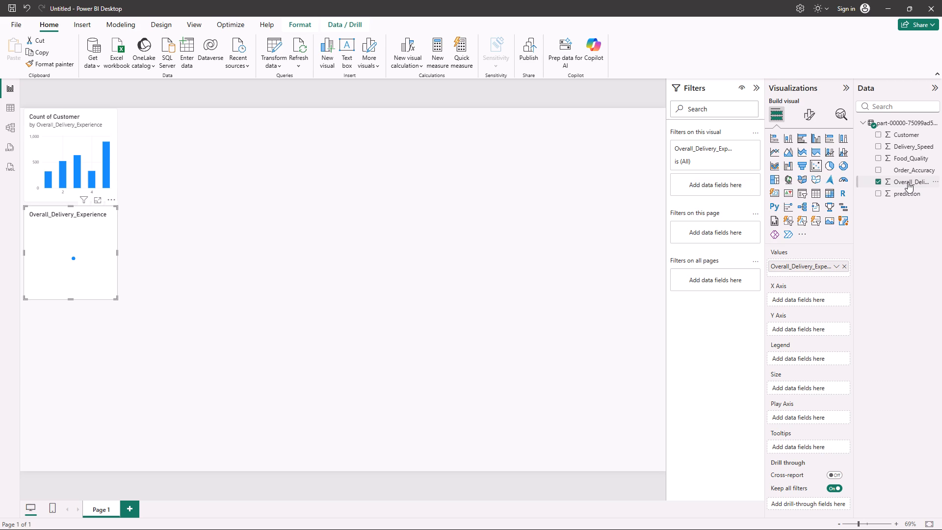
Switch to Chrome and read ChatGPT's scatter chart note and the sections that follow the Chart configuration table.
{"action": "key", "text": "alt+Tab"}
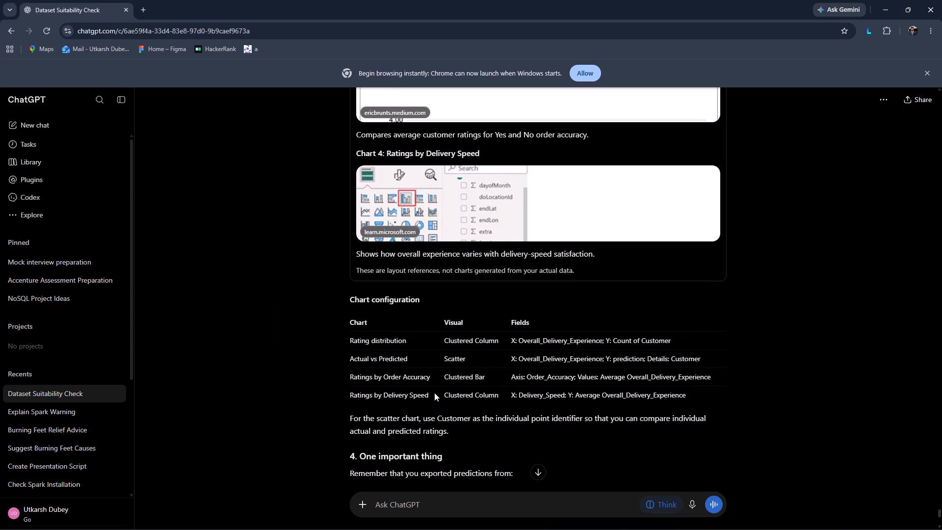
{"action": "scroll", "coordinate": [434, 393], "scroll_direction": "down", "scroll_amount": 2}
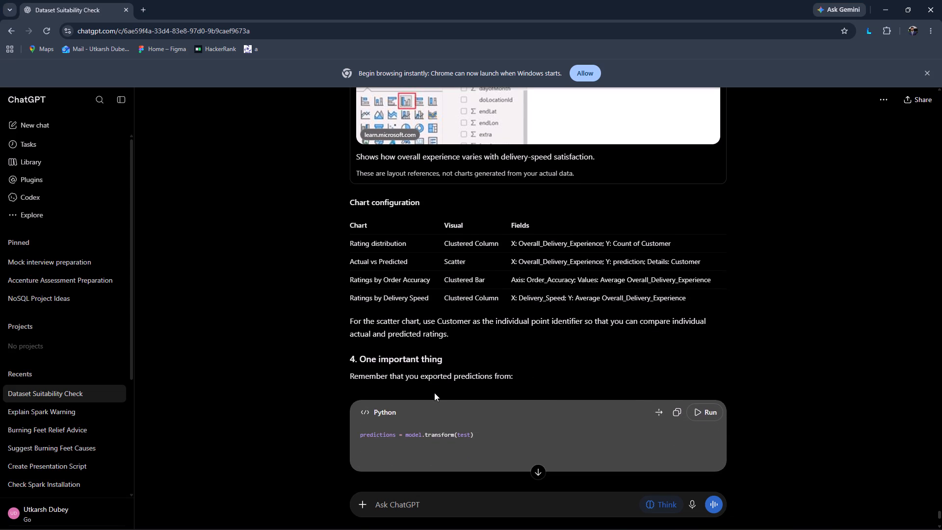
{"action": "scroll", "coordinate": [434, 393], "scroll_direction": "down", "scroll_amount": 2}
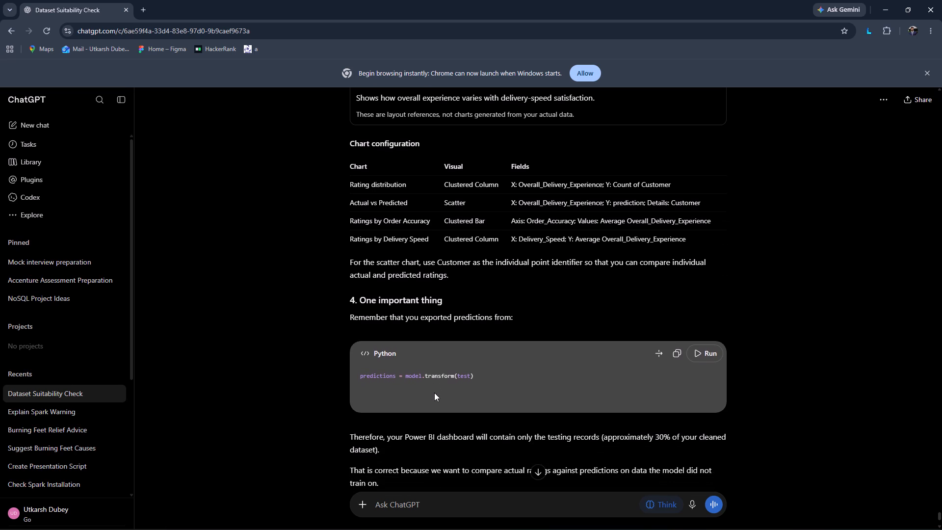
{"action": "scroll", "coordinate": [434, 393], "scroll_direction": "down", "scroll_amount": 2}
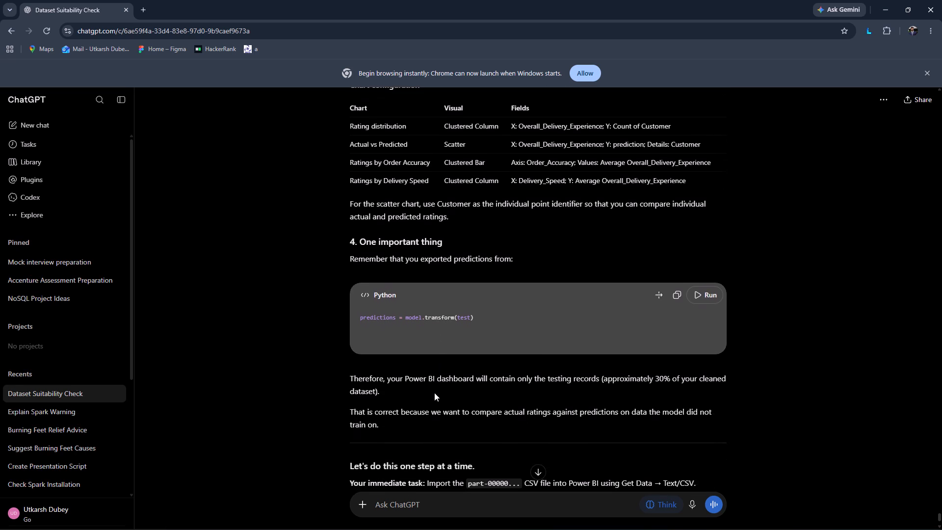
{"action": "scroll", "coordinate": [434, 393], "scroll_direction": "down", "scroll_amount": 4}
{"action": "scroll", "coordinate": [434, 393], "scroll_direction": "up", "scroll_amount": 3}
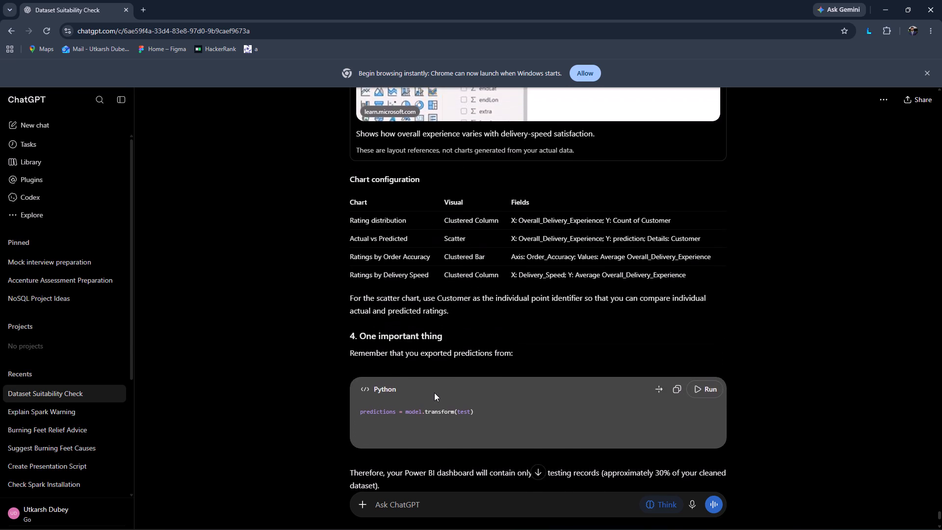
{"action": "key", "text": "alt+Tab"}
{"action": "left_click", "coordinate": [232, 335]}
{"action": "key", "text": "alt+Tab"}
{"action": "key", "text": "alt+Tab"}
{"action": "key", "text": "alt+Tab"}
{"action": "key", "text": "alt+Tab"}
{"action": "left_click", "coordinate": [386, 346]}
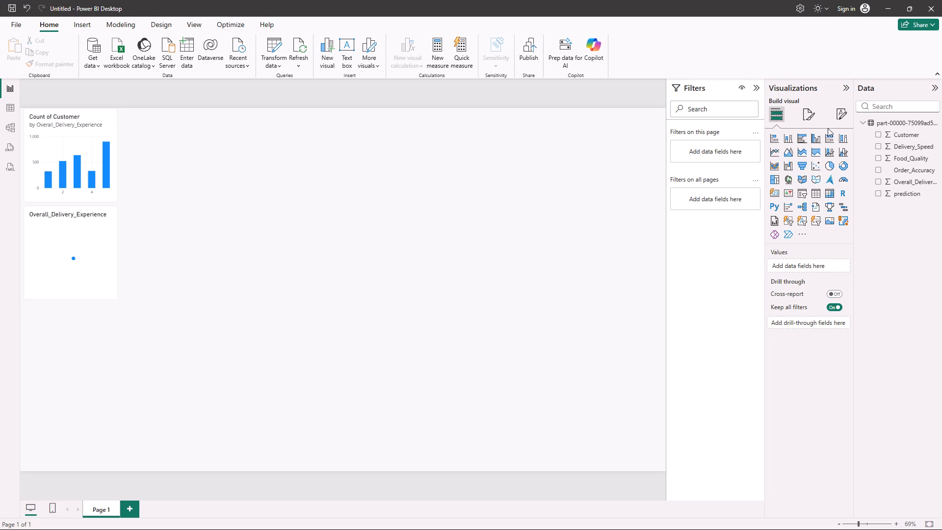
{"action": "left_click", "coordinate": [800, 144]}
{"action": "key", "text": "alt+Tab"}
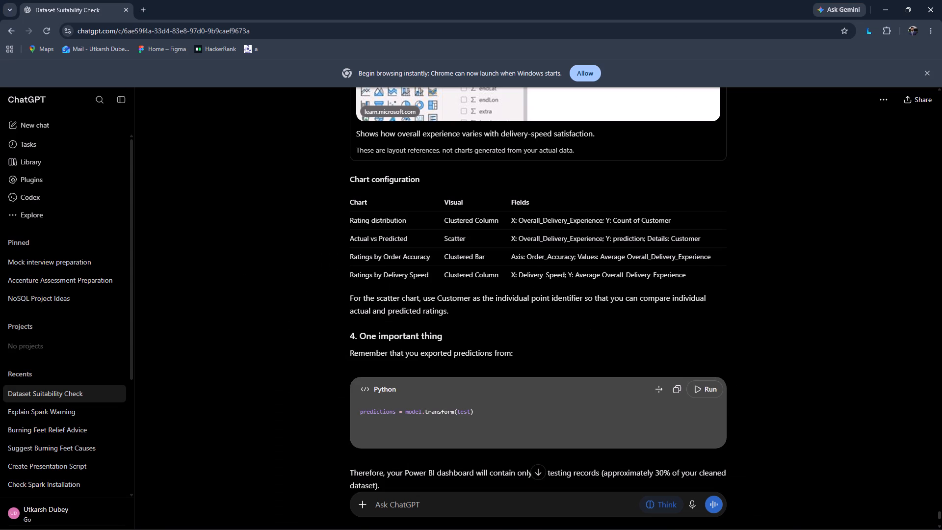
{"action": "key", "text": "alt+Tab"}
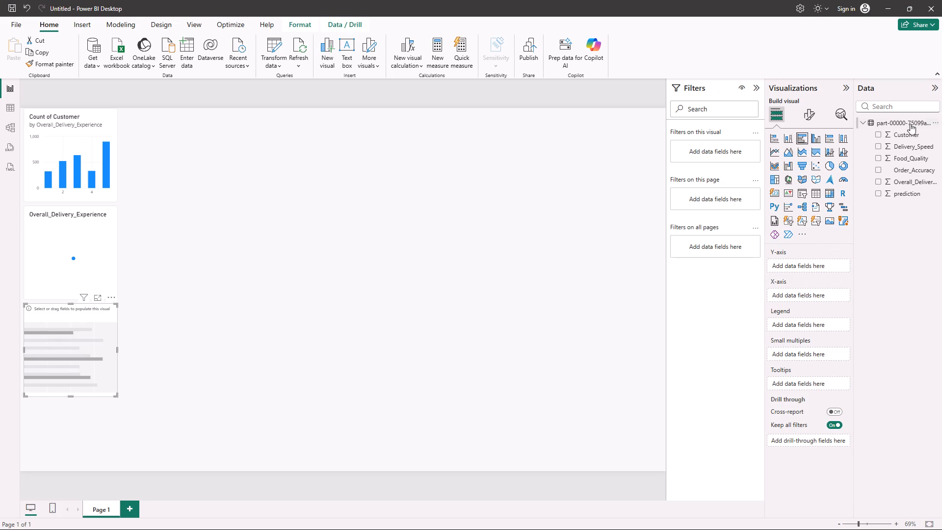
{"action": "key", "text": "alt+Tab"}
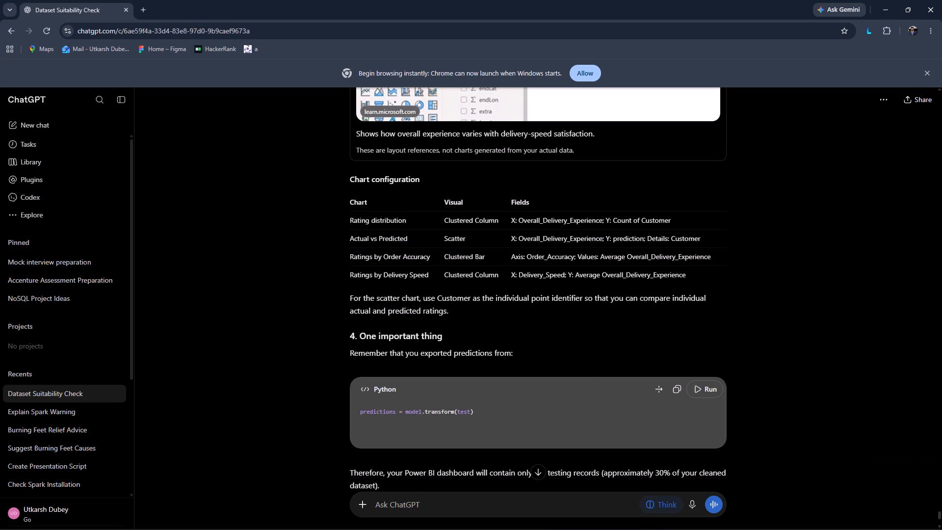
{"action": "key", "text": "alt+Tab"}
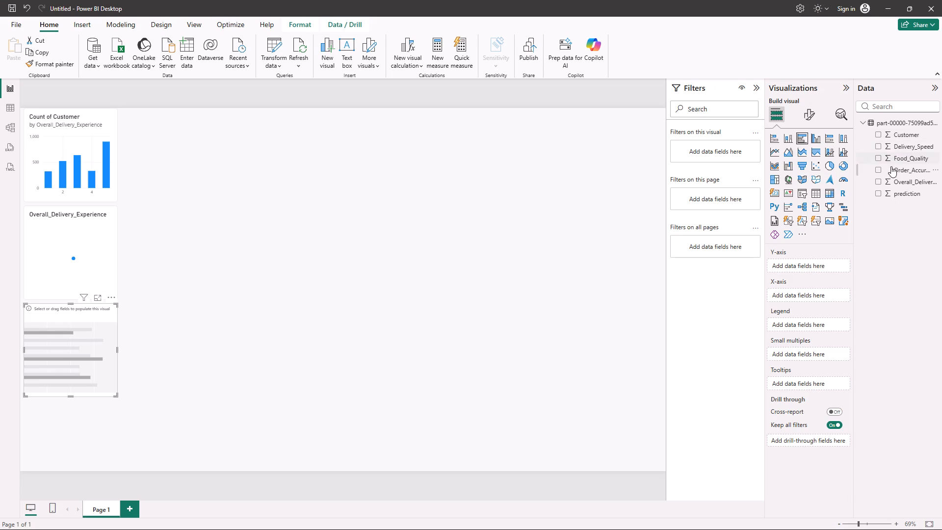
{"action": "left_click_drag", "start_coordinate": [897, 171], "coordinate": [802, 265]}
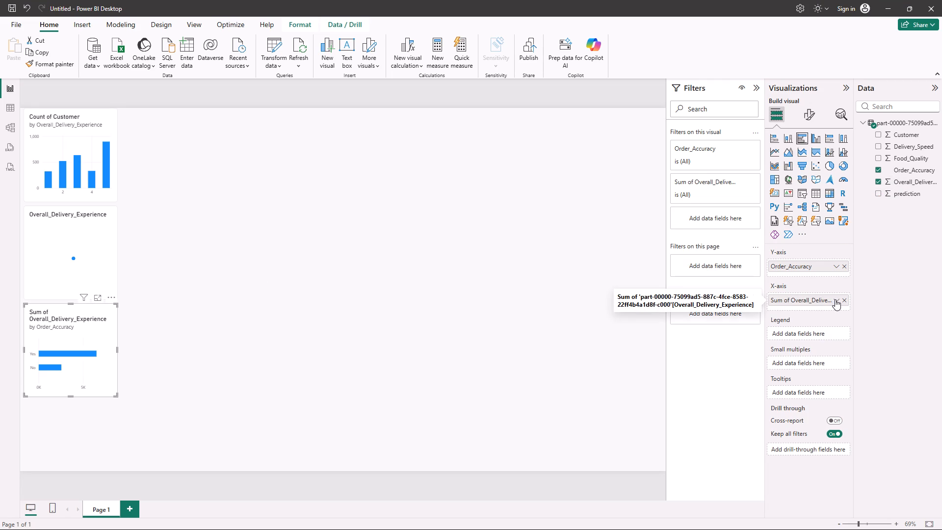
{"action": "left_click", "coordinate": [851, 351]}
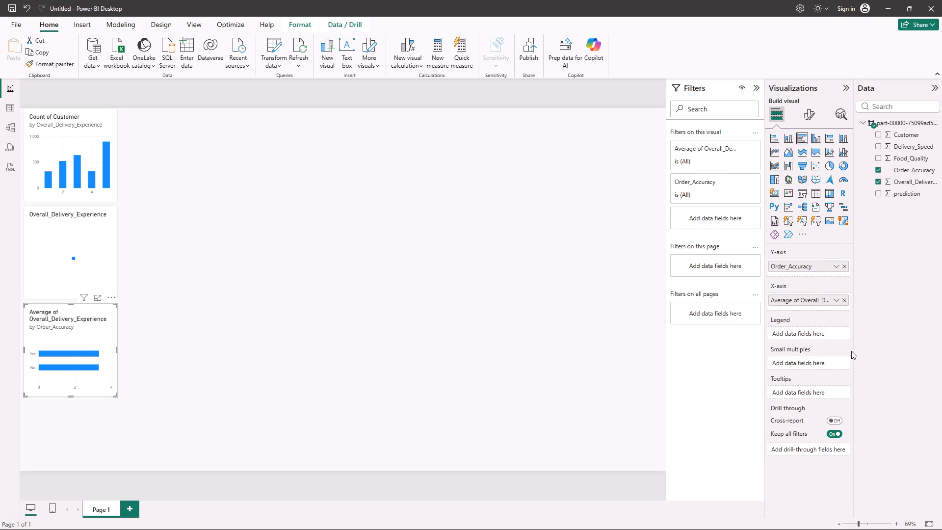
{"action": "left_click", "coordinate": [494, 369]}
Following the Ratings by Delivery Speed configuration in Chrome, add a clustered column chart in Power BI Desktop with Delivery_Speed on its X-axis.
{"action": "key", "text": "alt+Tab"}
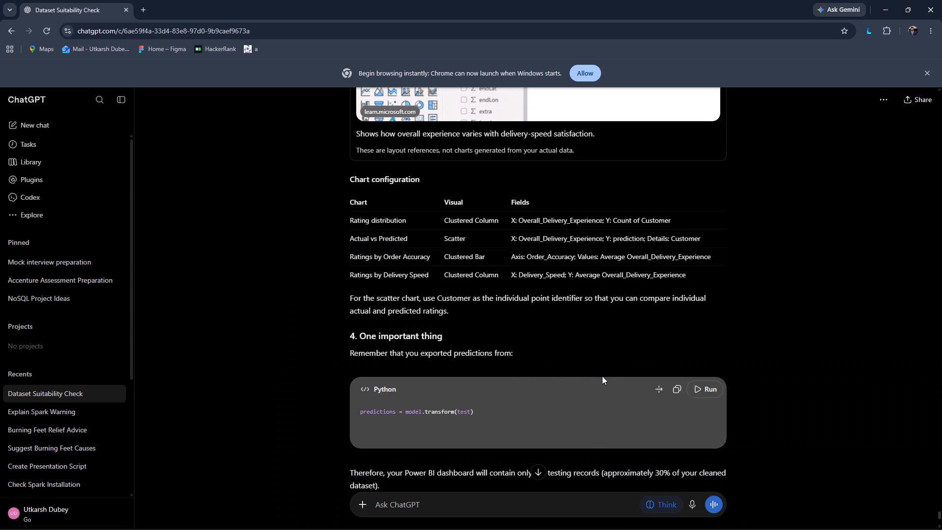
{"action": "key", "text": "alt+Tab"}
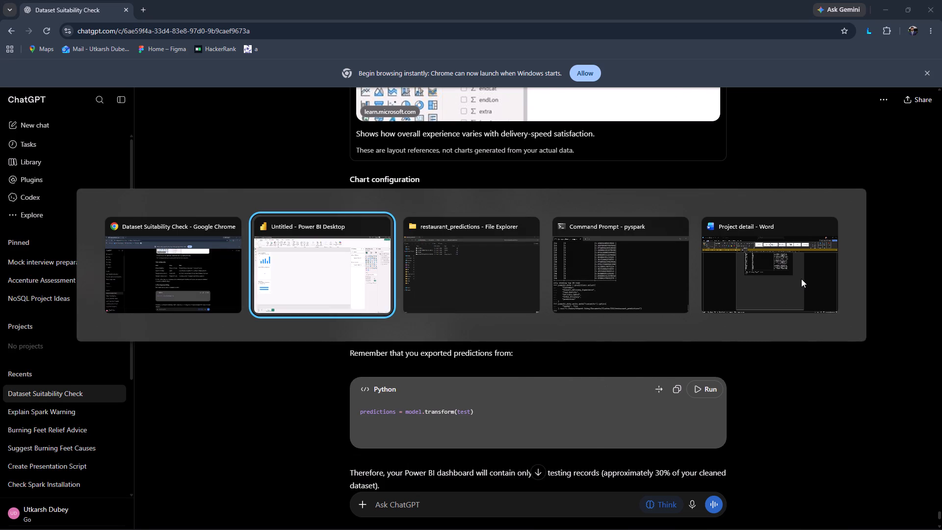
{"action": "key", "text": "alt+Tab"}
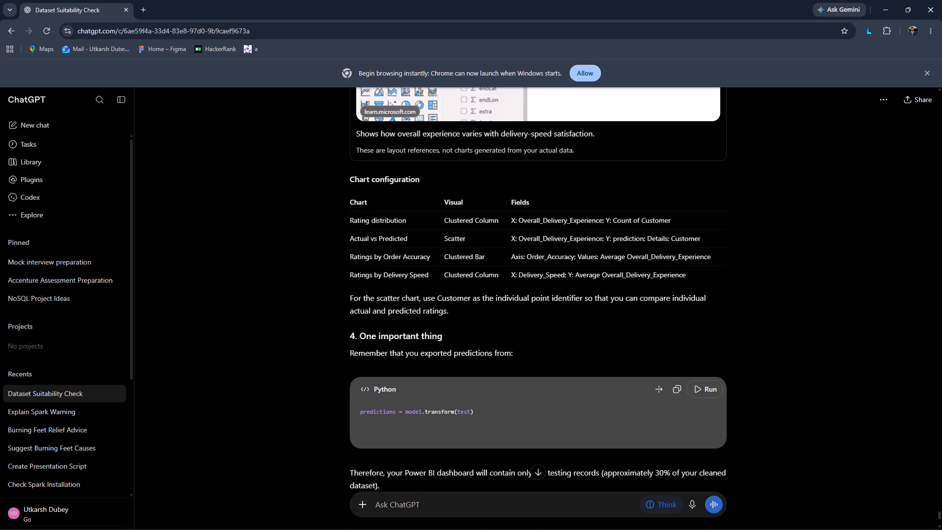
{"action": "key", "text": "alt+Tab"}
{"action": "left_click", "coordinate": [399, 372]}
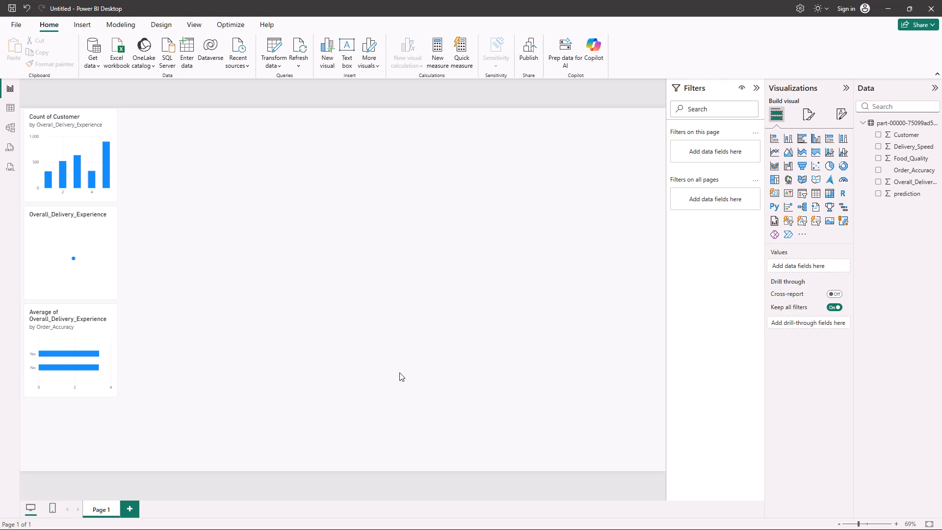
{"action": "left_click", "coordinate": [816, 142]}
{"action": "key", "text": "alt+Tab"}
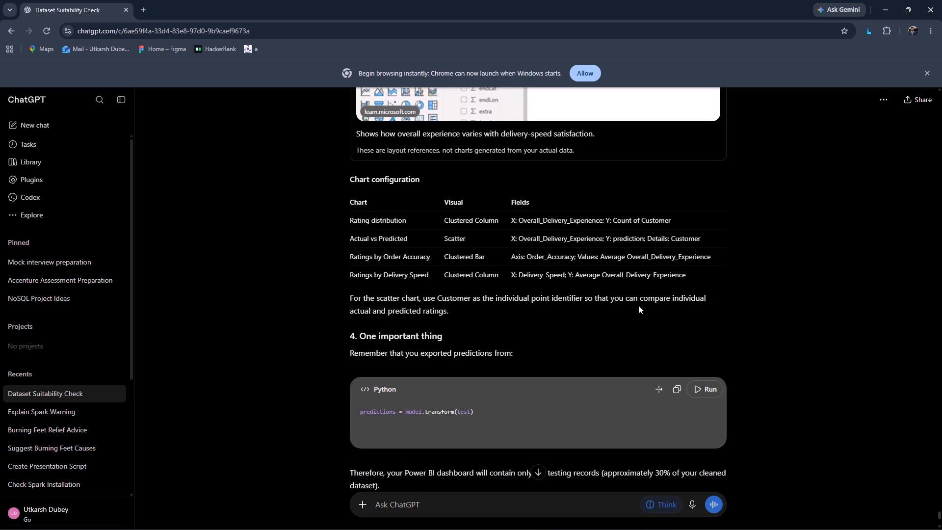
{"action": "key", "text": "alt+Tab"}
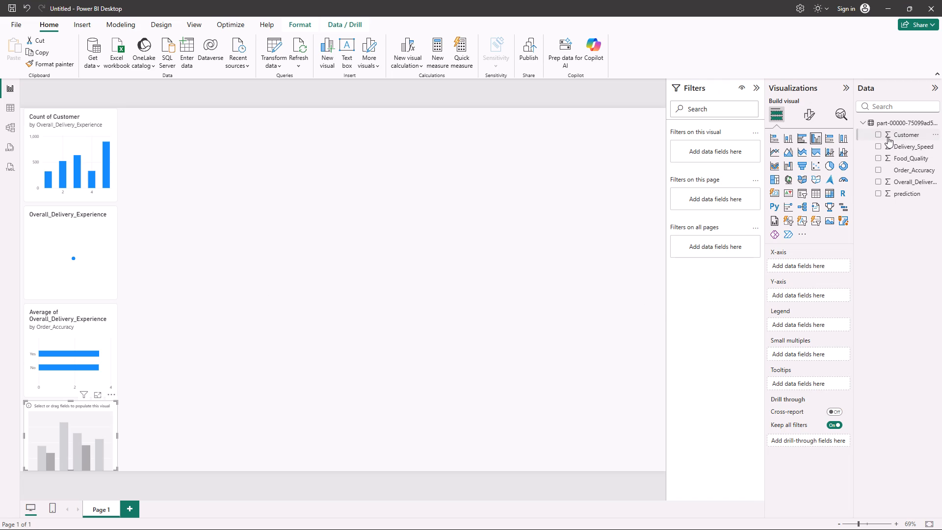
{"action": "left_click_drag", "start_coordinate": [901, 147], "coordinate": [797, 265]}
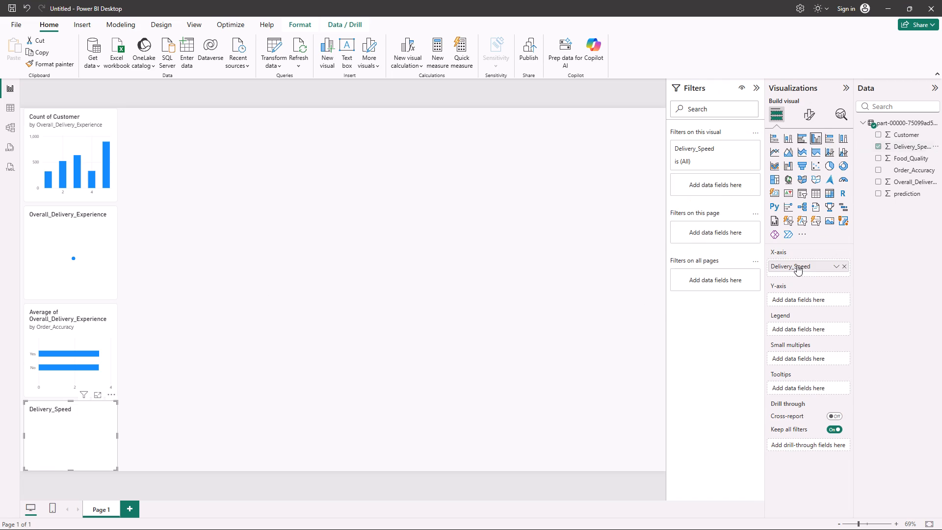
Recheck the configuration in Chrome, then assign Overall_Delivery_Experience to the new column chart's Y-axis in Power BI Desktop, summarized as Average.
{"action": "key", "text": "alt+Tab"}
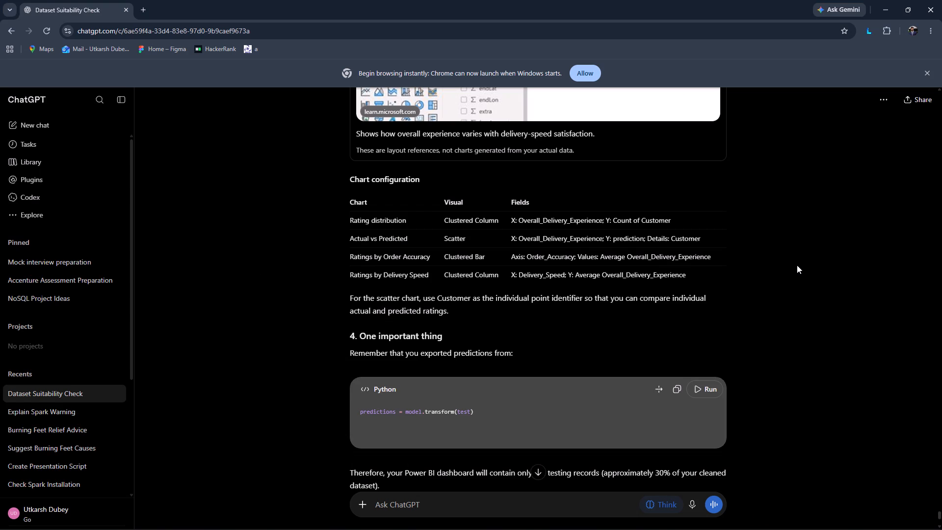
{"action": "key", "text": "alt+Tab"}
{"action": "left_click_drag", "start_coordinate": [908, 179], "coordinate": [822, 296]}
{"action": "left_click", "coordinate": [835, 297]}
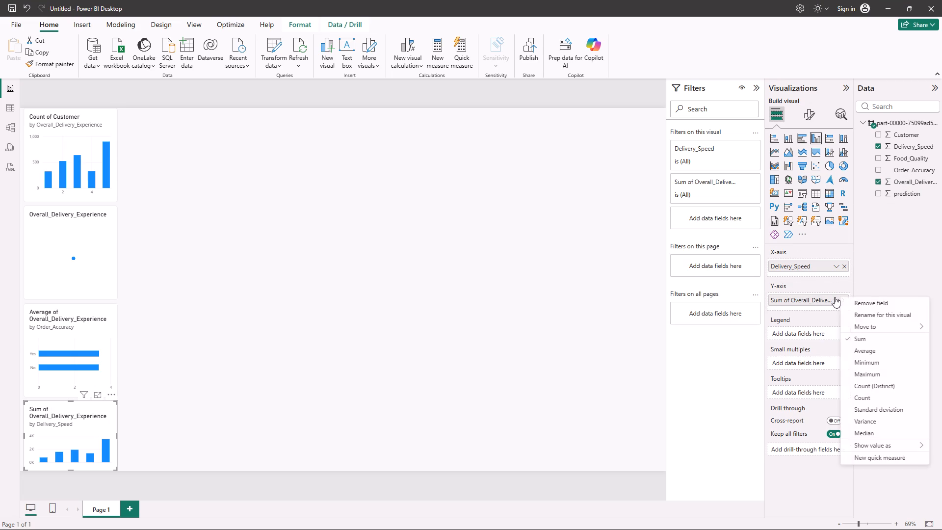
{"action": "left_click", "coordinate": [854, 347]}
{"action": "left_click", "coordinate": [536, 330]}
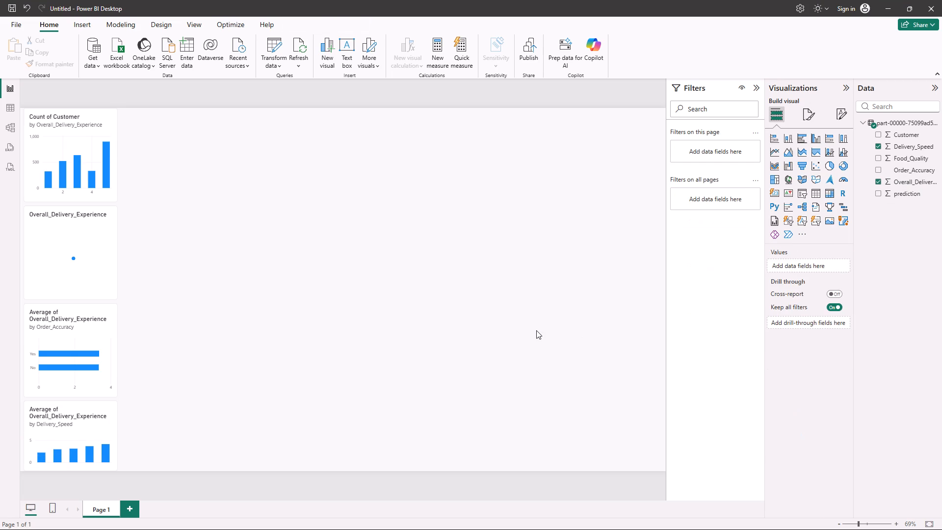
Read the remainder of ChatGPT's answer in Chrome below the chart configuration, then return to Power BI Desktop.
{"action": "key", "text": "alt+Tab"}
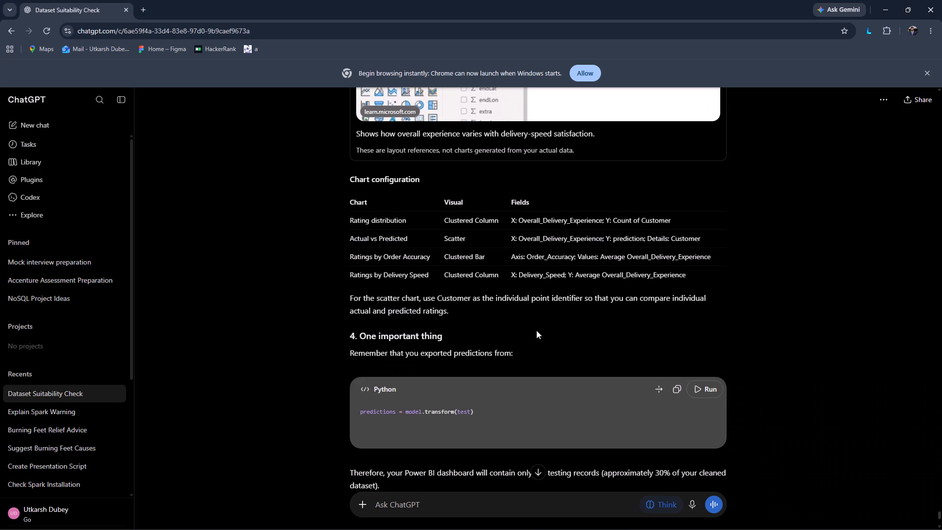
{"action": "scroll", "coordinate": [536, 330], "scroll_direction": "down", "scroll_amount": 3}
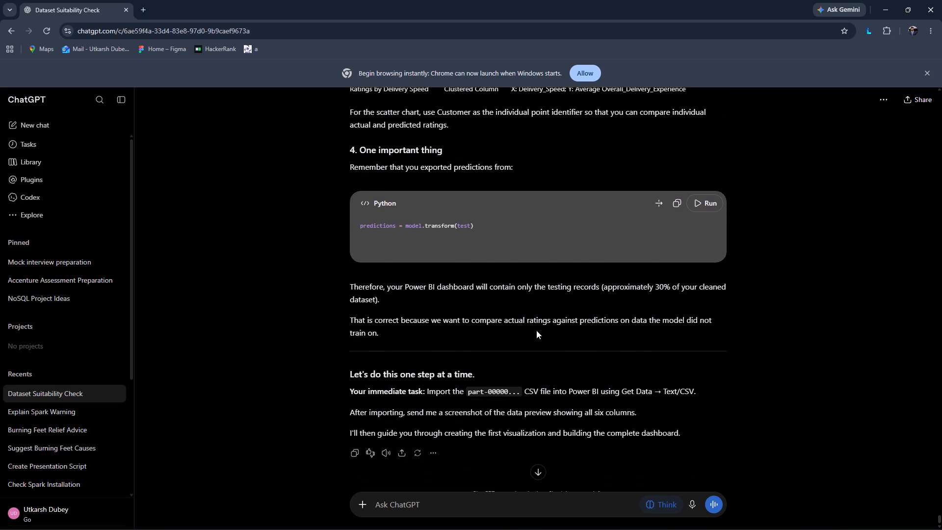
{"action": "scroll", "coordinate": [536, 330], "scroll_direction": "down", "scroll_amount": 1}
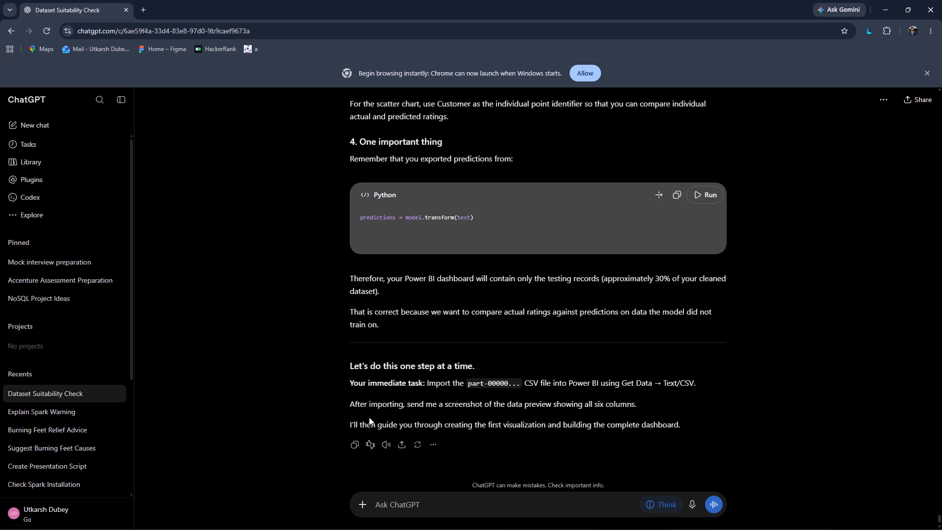
{"action": "key", "text": "alt+Tab"}
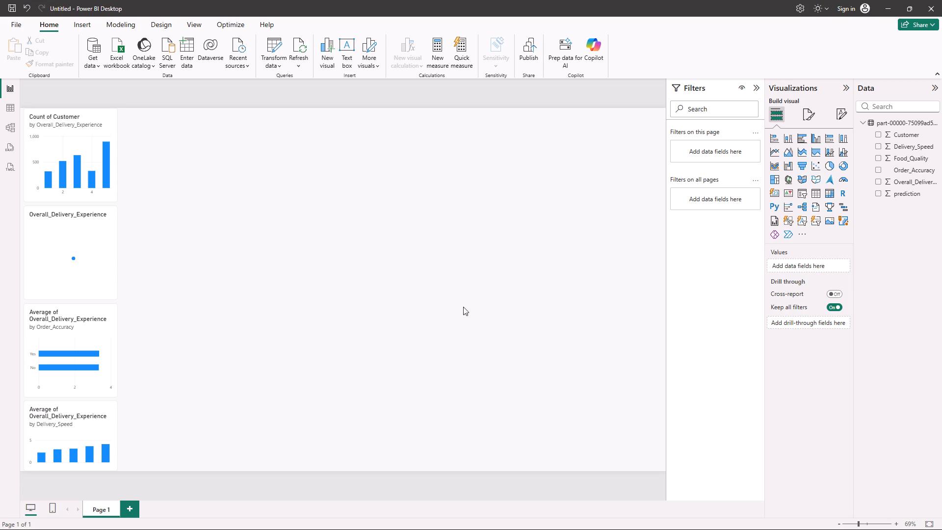
{"action": "key", "text": "alt+Tab"}
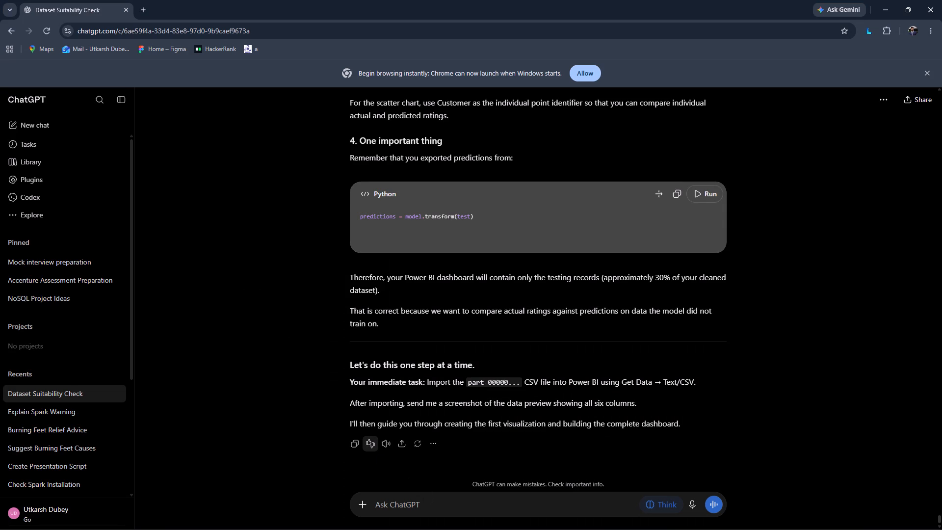
{"action": "key", "text": "alt+Tab"}
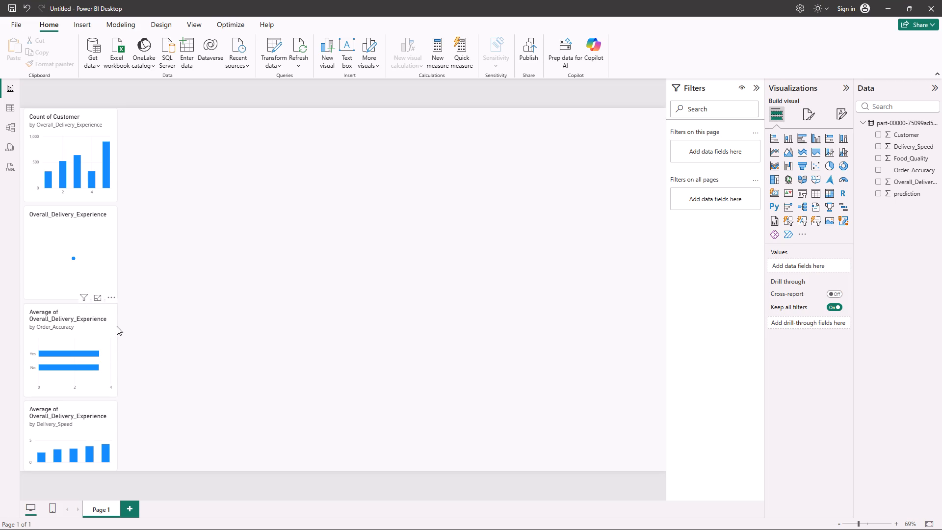
Spread the charts across Page 1: Order_Accuracy bar chart at upper right, Delivery_Speed column chart at the right edge, scatter chart at lower left.
{"action": "left_click_drag", "start_coordinate": [90, 319], "coordinate": [561, 210]}
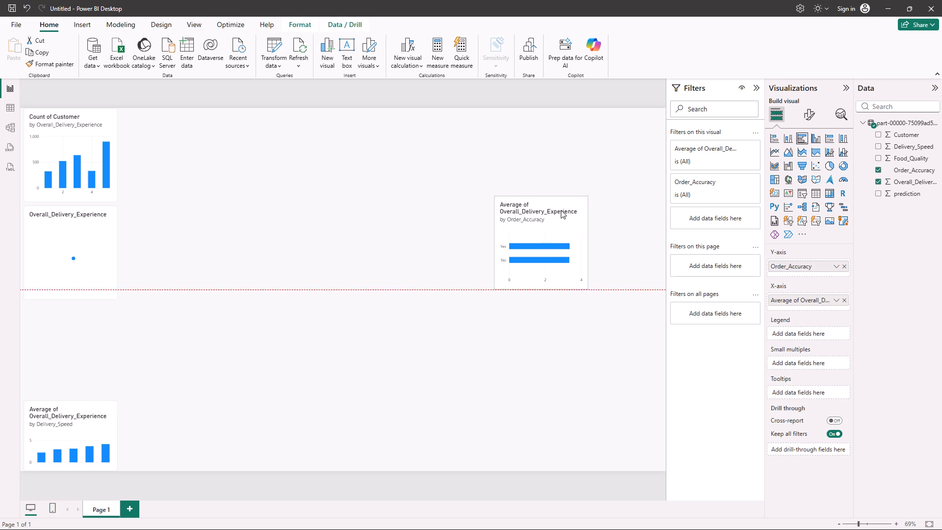
{"action": "left_click_drag", "start_coordinate": [561, 210], "coordinate": [564, 178]}
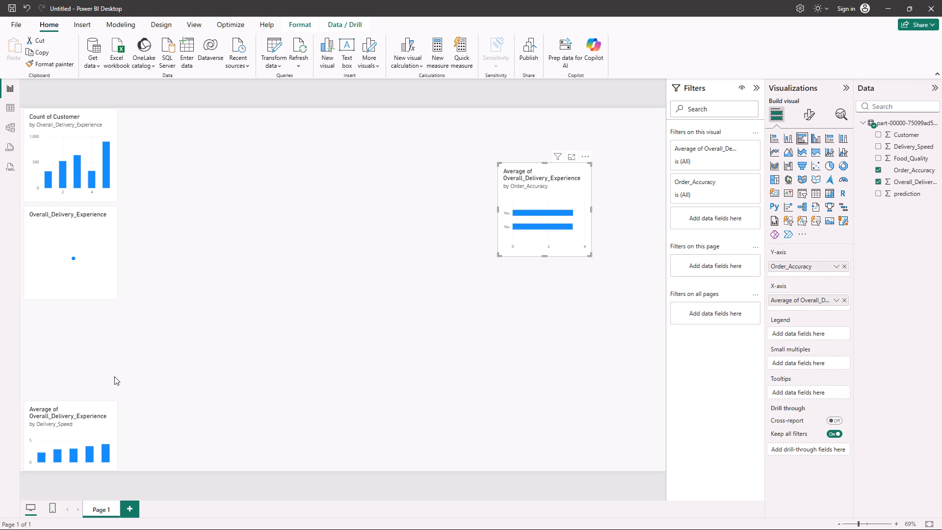
{"action": "left_click_drag", "start_coordinate": [100, 424], "coordinate": [658, 310]}
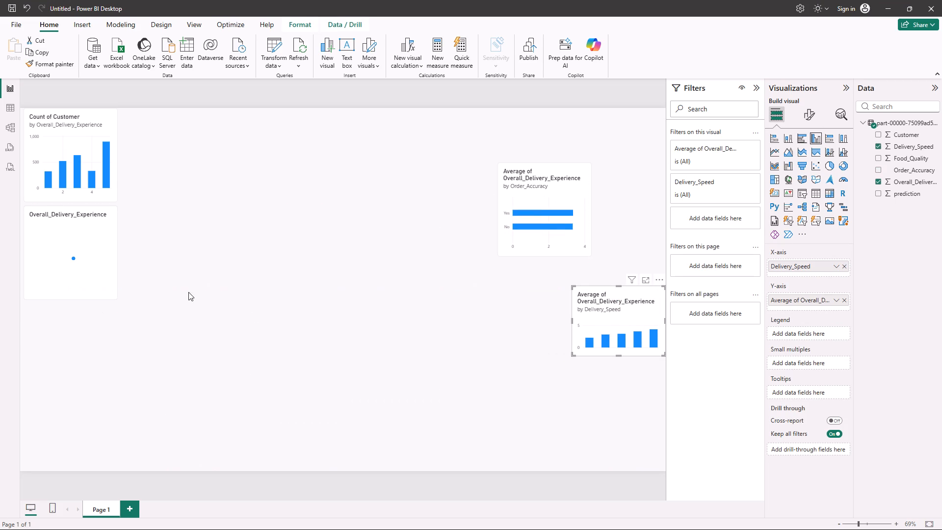
{"action": "left_click", "coordinate": [78, 296]}
{"action": "left_click_drag", "start_coordinate": [78, 296], "coordinate": [87, 396]}
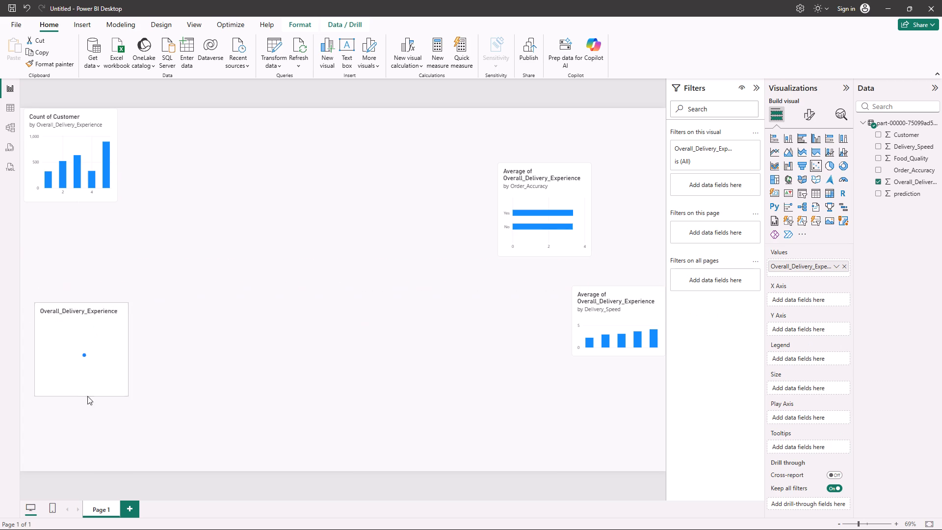
{"action": "left_click_drag", "start_coordinate": [87, 396], "coordinate": [83, 450]}
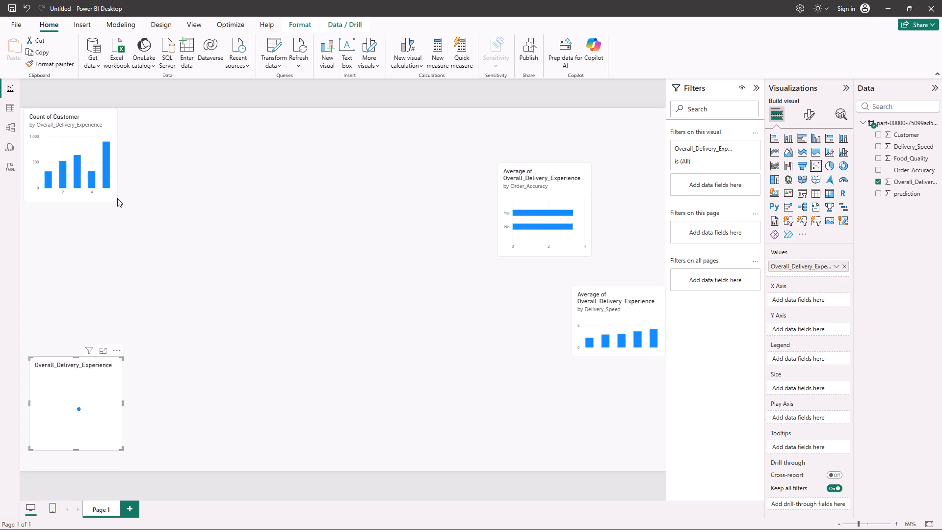
Enlarge the Count of Customer column chart to fill the page's upper-left area, ending about midway down the page.
{"action": "left_click", "coordinate": [117, 198]}
{"action": "left_click", "coordinate": [118, 202]}
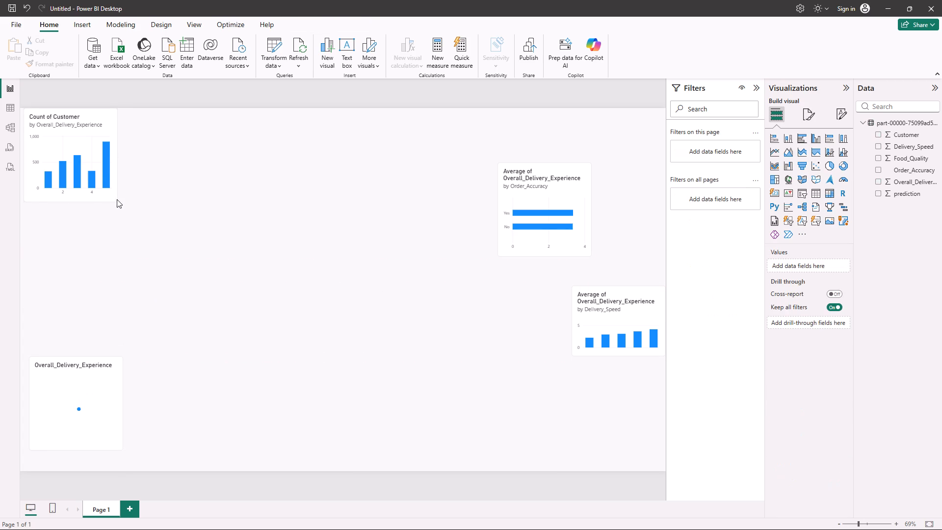
{"action": "left_click", "coordinate": [117, 199]}
{"action": "left_click_drag", "start_coordinate": [118, 201], "coordinate": [114, 200]}
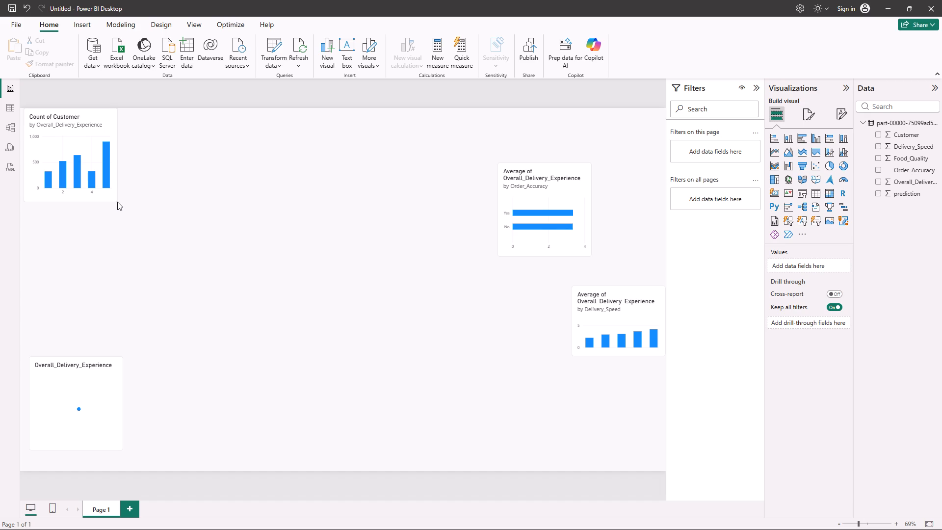
{"action": "left_click", "coordinate": [113, 199]}
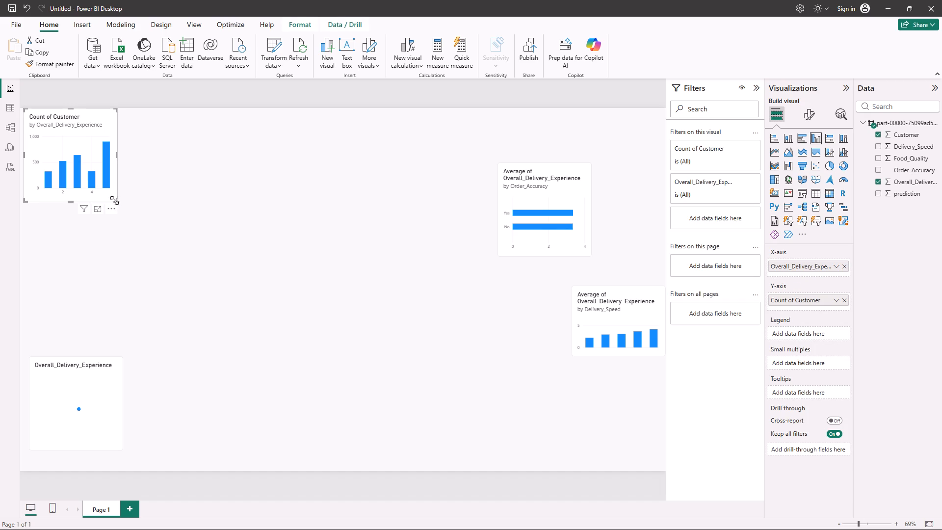
{"action": "left_click_drag", "start_coordinate": [115, 200], "coordinate": [117, 202]}
{"action": "left_click_drag", "start_coordinate": [117, 202], "coordinate": [221, 274]}
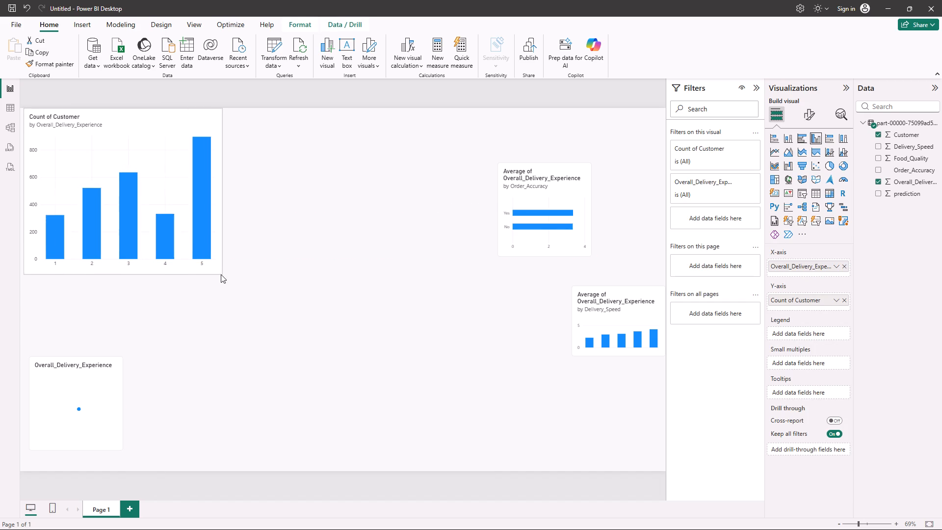
{"action": "left_click_drag", "start_coordinate": [221, 274], "coordinate": [232, 282]}
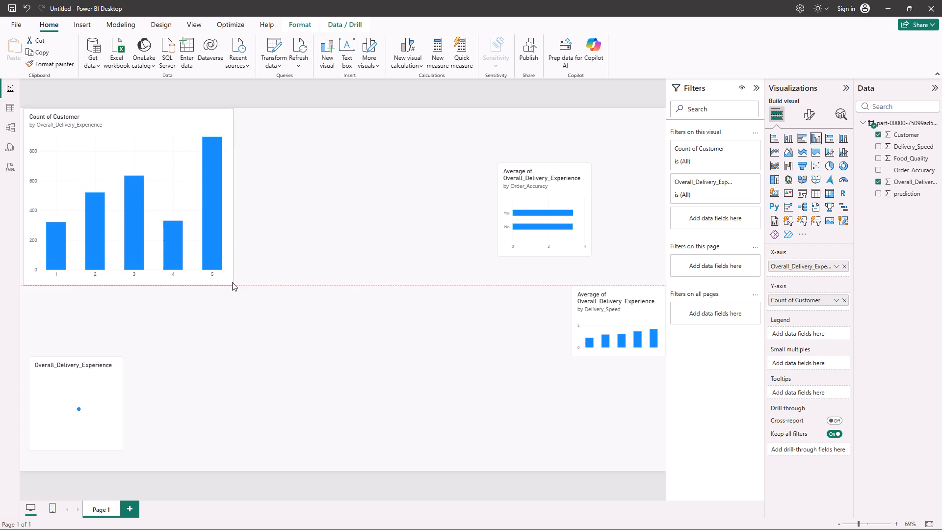
{"action": "left_click_drag", "start_coordinate": [232, 282], "coordinate": [235, 283]}
Enlarge the Overall_Delivery_Experience scatter chart to sit just below the Count of Customer chart, matching its left edge and width.
{"action": "left_click", "coordinate": [100, 380]}
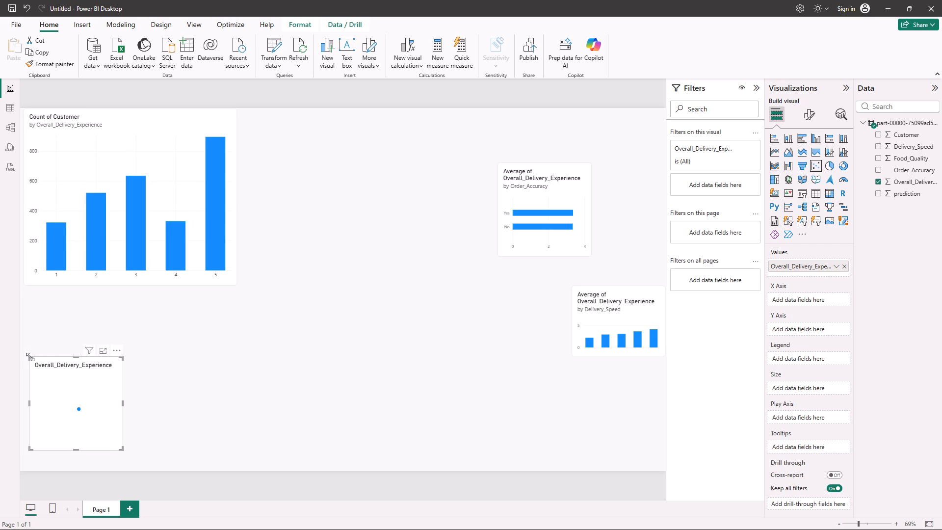
{"action": "left_click_drag", "start_coordinate": [30, 357], "coordinate": [21, 290]}
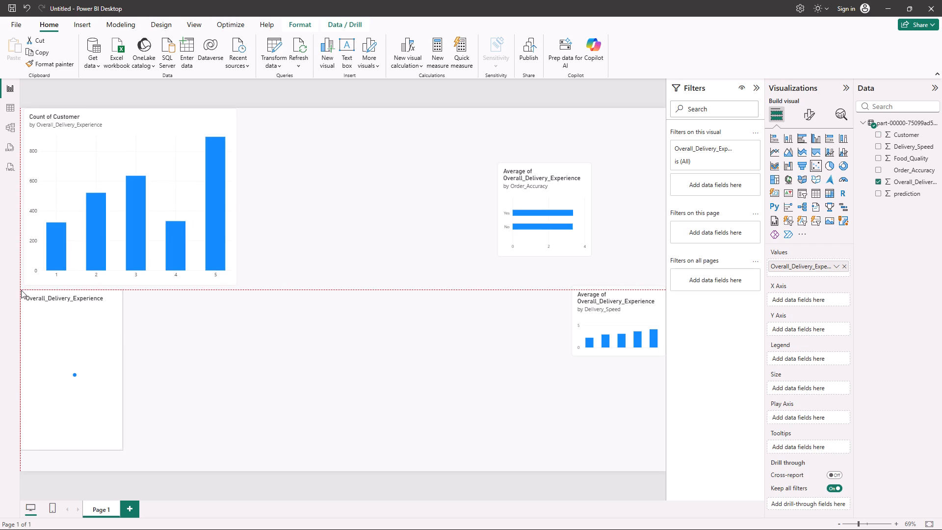
{"action": "left_click_drag", "start_coordinate": [21, 290], "coordinate": [24, 290]}
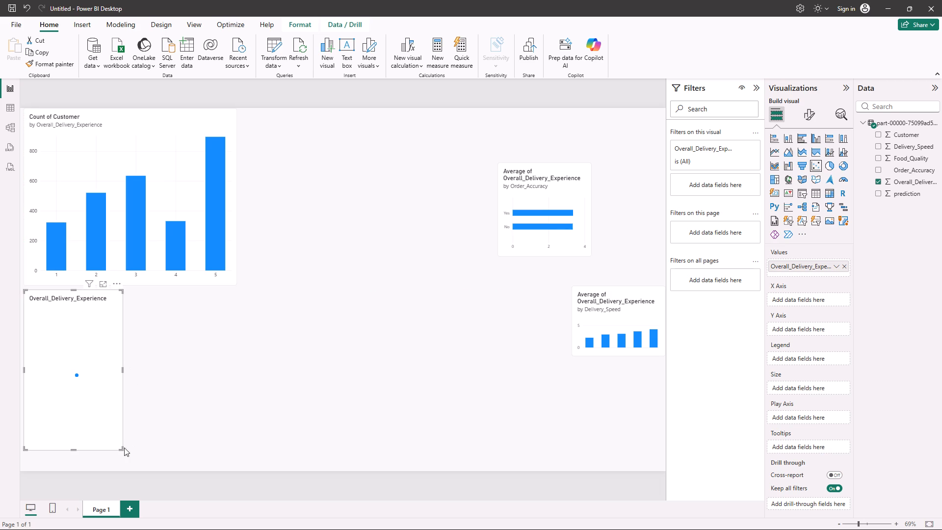
{"action": "left_click_drag", "start_coordinate": [122, 447], "coordinate": [234, 453]}
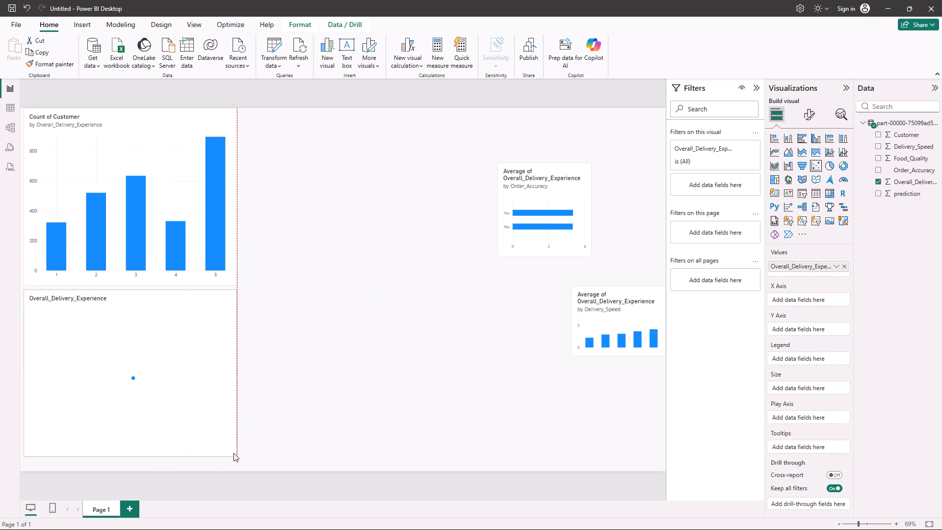
{"action": "left_click_drag", "start_coordinate": [234, 453], "coordinate": [235, 451]}
{"action": "left_click", "coordinate": [413, 432]}
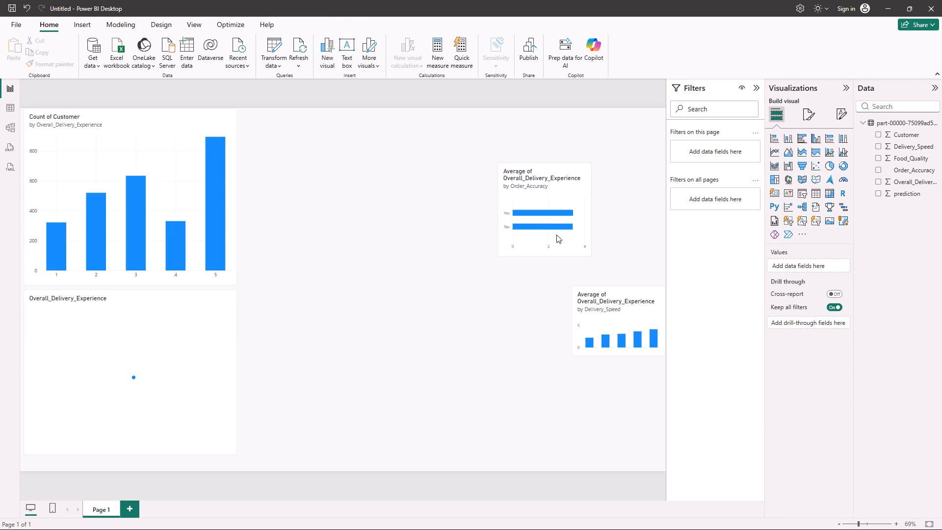
Enlarge the Order_Accuracy bar chart to fill the page's upper-right area, with its bottom edge level with the Count of Customer chart.
{"action": "left_click", "coordinate": [556, 235]}
{"action": "left_click_drag", "start_coordinate": [498, 163], "coordinate": [458, 151]}
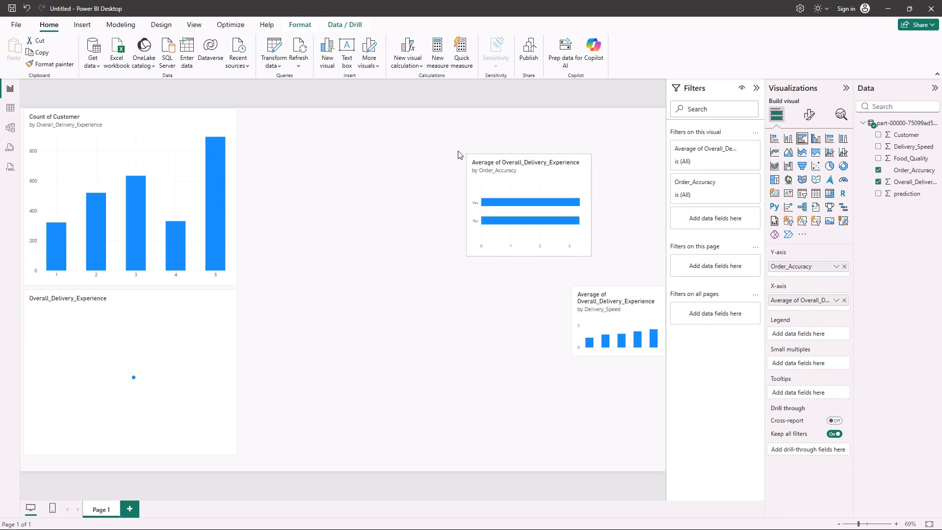
{"action": "left_click_drag", "start_coordinate": [458, 151], "coordinate": [421, 112]}
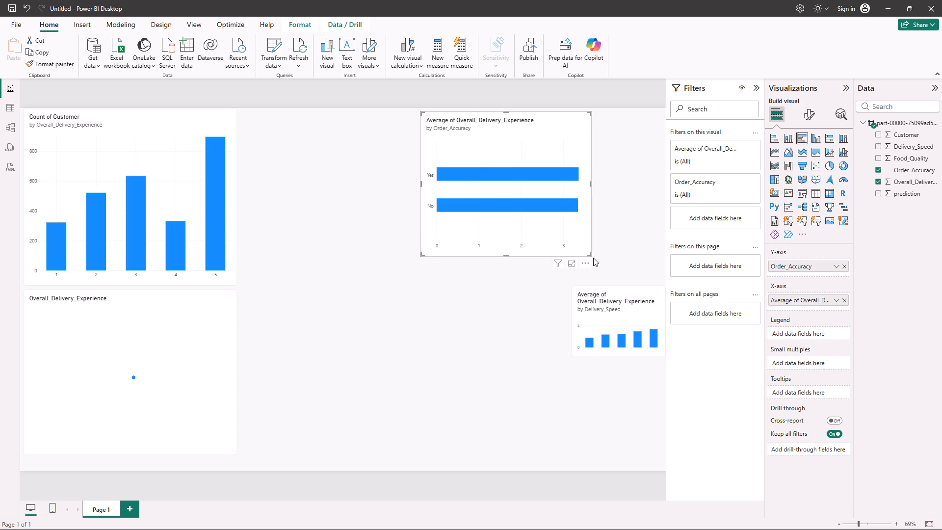
{"action": "left_click", "coordinate": [590, 255]}
{"action": "left_click_drag", "start_coordinate": [591, 254], "coordinate": [660, 266]}
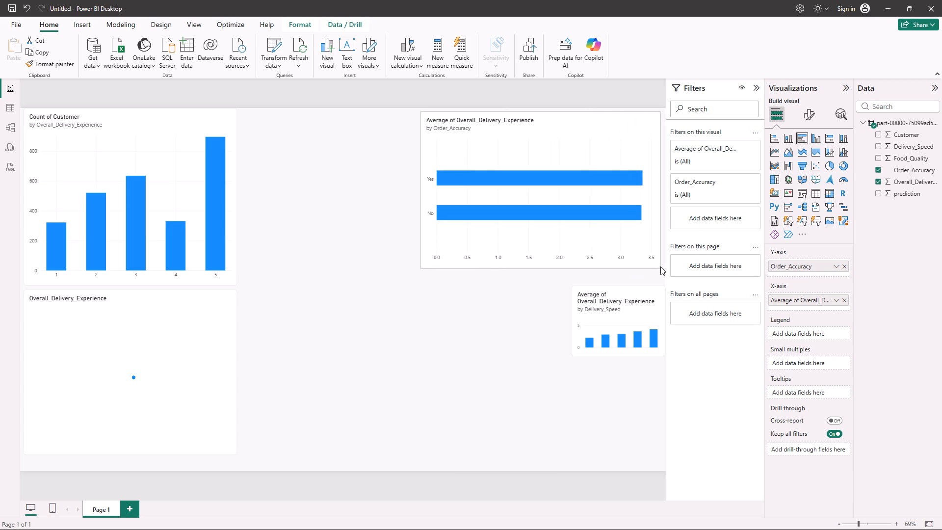
{"action": "left_click_drag", "start_coordinate": [660, 266], "coordinate": [653, 263]}
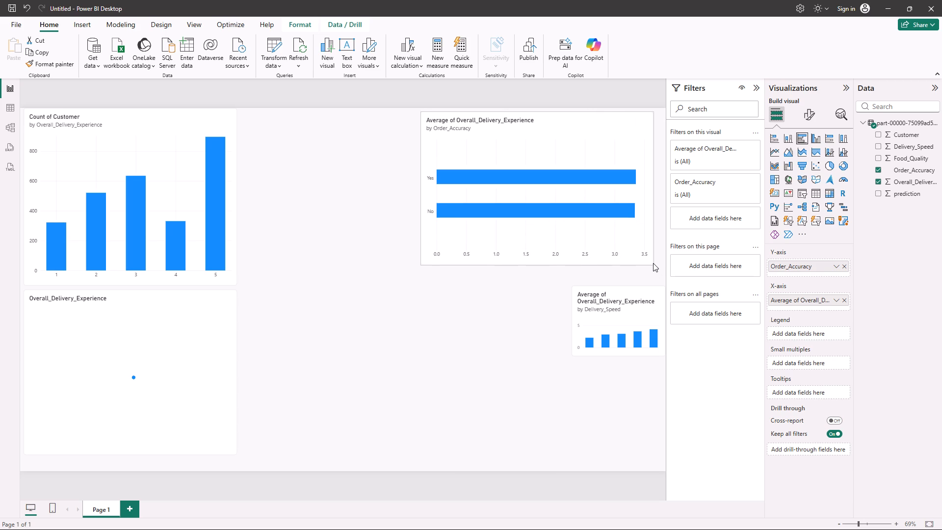
{"action": "left_click_drag", "start_coordinate": [653, 263], "coordinate": [654, 281]}
Enlarge the Delivery_Speed column chart and place it just below the Order_Accuracy chart, aligned with its left edge and the scatter chart's top and bottom.
{"action": "left_click", "coordinate": [594, 320]}
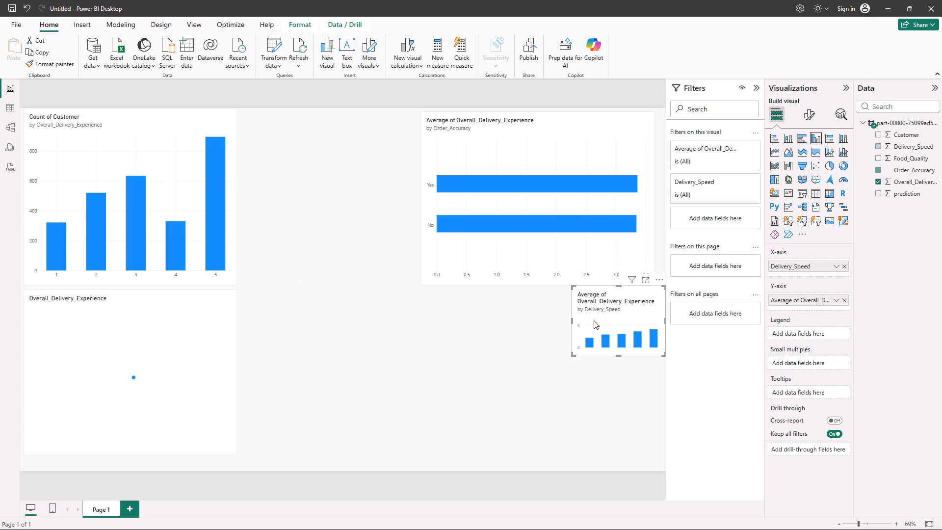
{"action": "left_click_drag", "start_coordinate": [573, 356], "coordinate": [502, 440]}
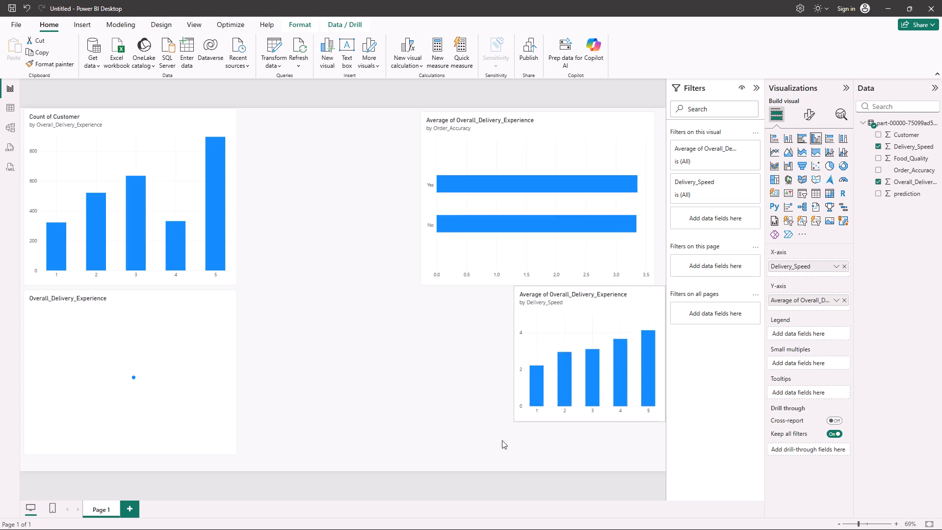
{"action": "left_click_drag", "start_coordinate": [502, 440], "coordinate": [428, 446]}
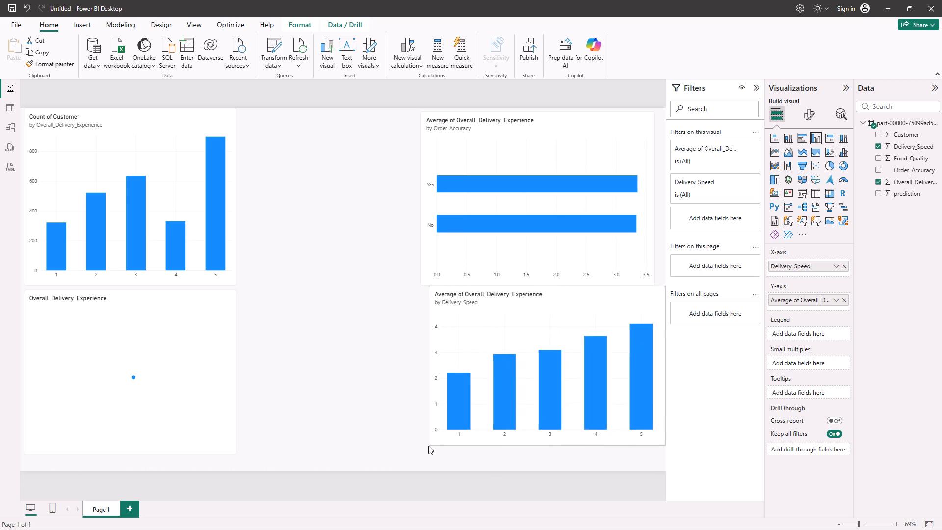
{"action": "left_click_drag", "start_coordinate": [428, 446], "coordinate": [422, 449]}
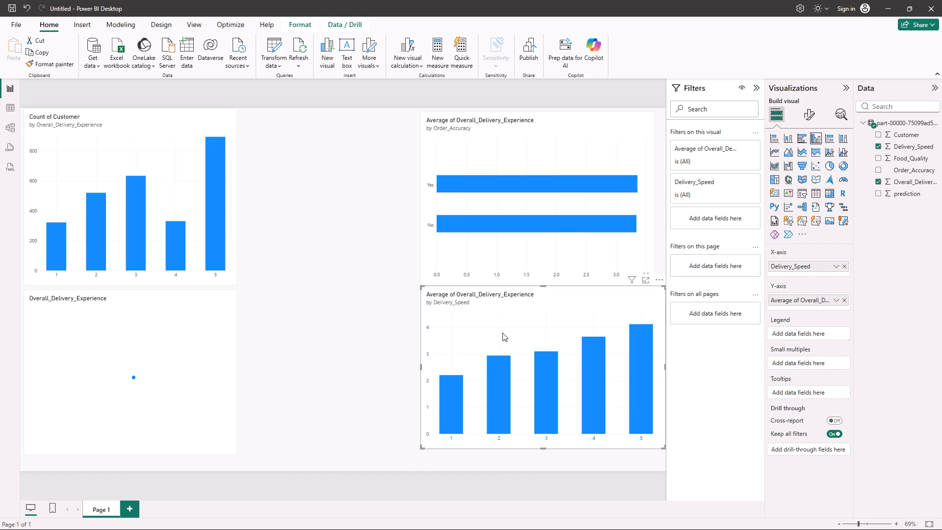
{"action": "left_click_drag", "start_coordinate": [507, 323], "coordinate": [507, 327]}
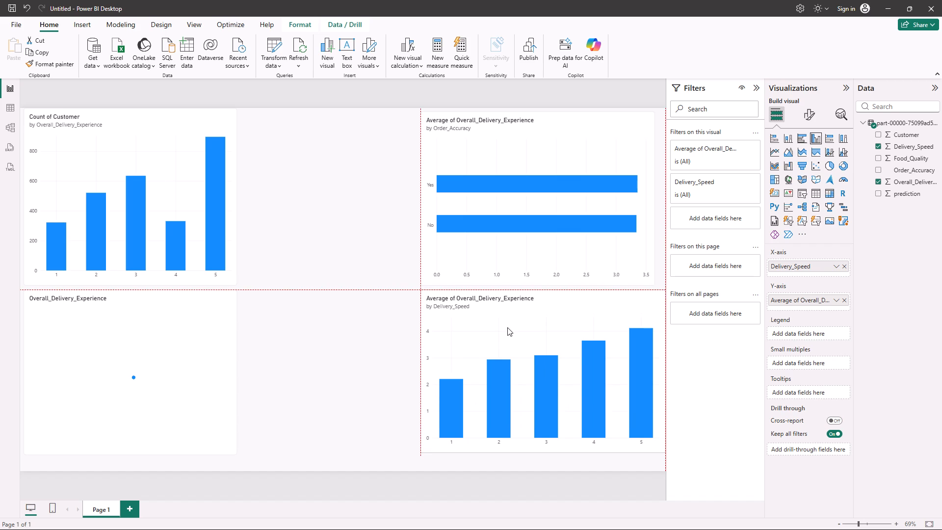
{"action": "left_click_drag", "start_coordinate": [507, 327], "coordinate": [507, 328]}
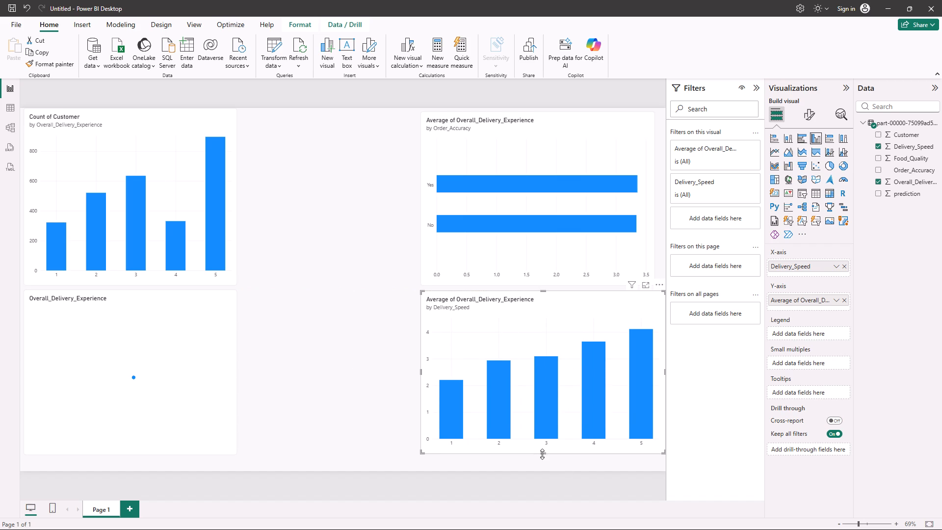
{"action": "left_click", "coordinate": [542, 454]}
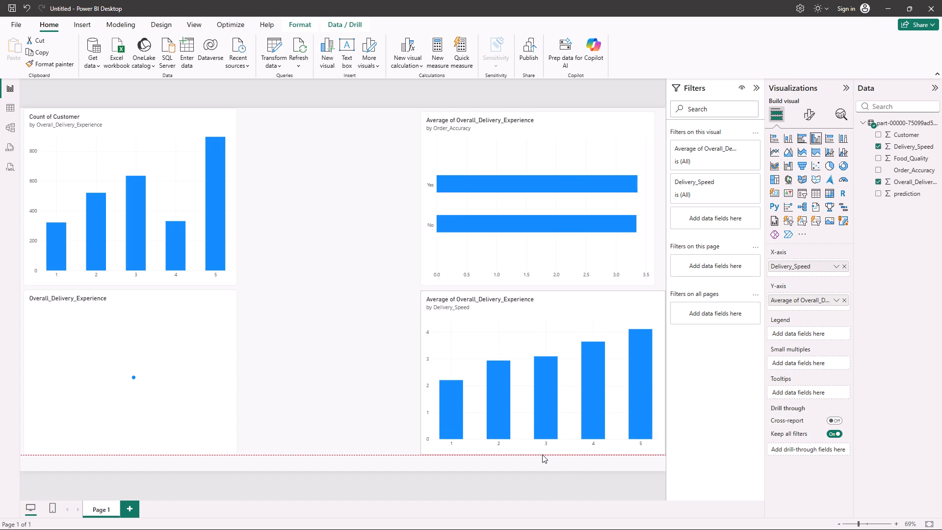
{"action": "left_click", "coordinate": [355, 403]}
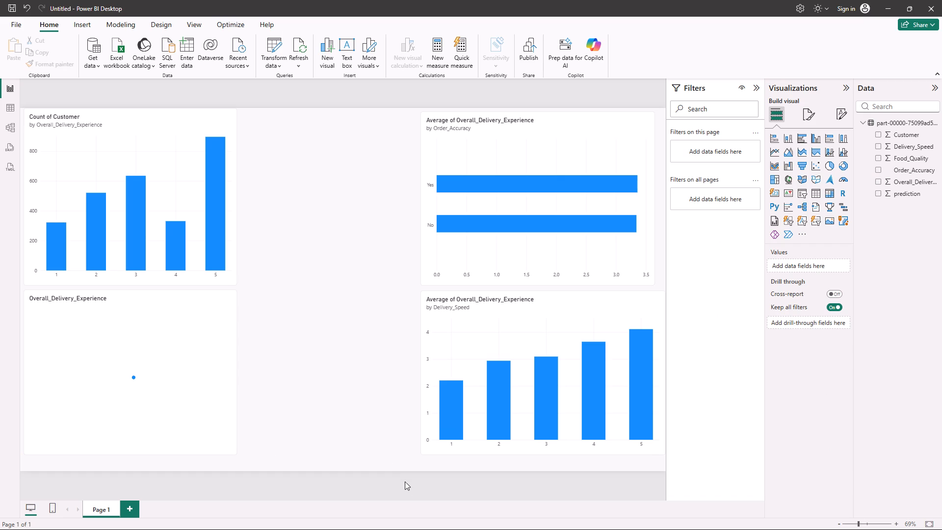
Capture a rectangular screen snip of the report page showing all four charts.
{"action": "left_click", "coordinate": [458, 481]}
{"action": "key", "text": "Print"}
{"action": "left_click_drag", "start_coordinate": [21, 106], "coordinate": [44, 115]}
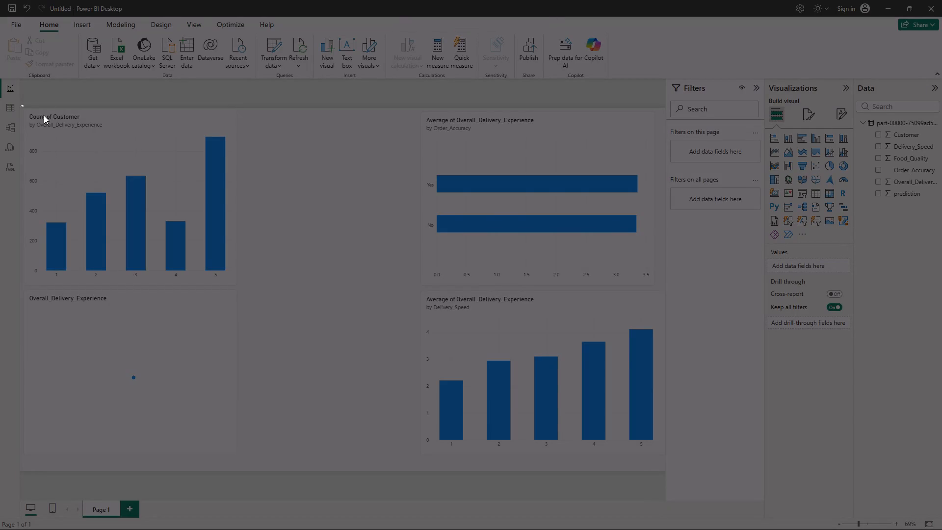
{"action": "left_click_drag", "start_coordinate": [44, 115], "coordinate": [662, 466]}
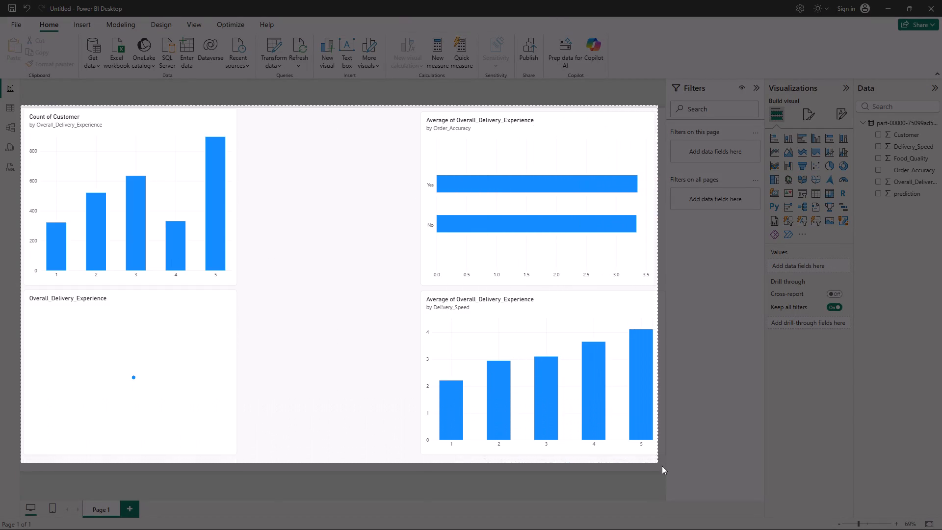
{"action": "left_click_drag", "start_coordinate": [662, 466], "coordinate": [664, 463]}
{"action": "key", "text": "alt+Tab"}
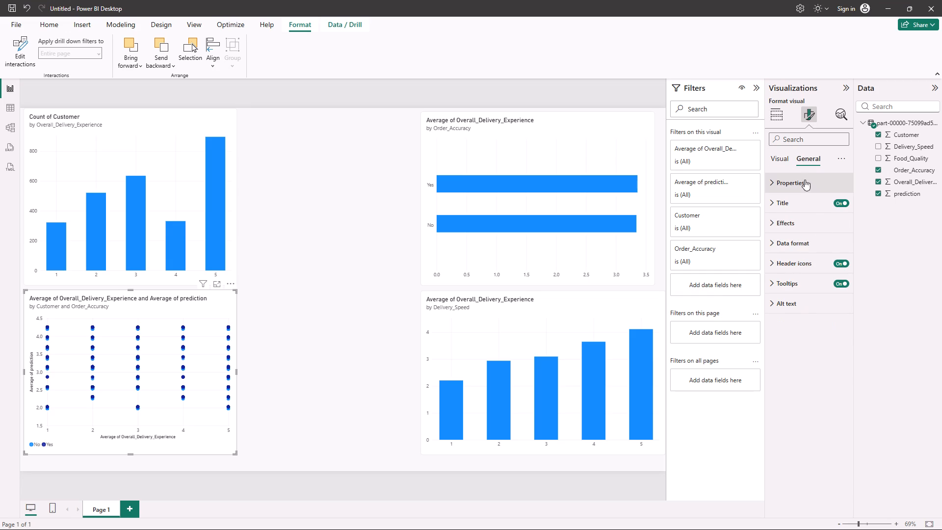
{"action": "left_click", "coordinate": [800, 209]}
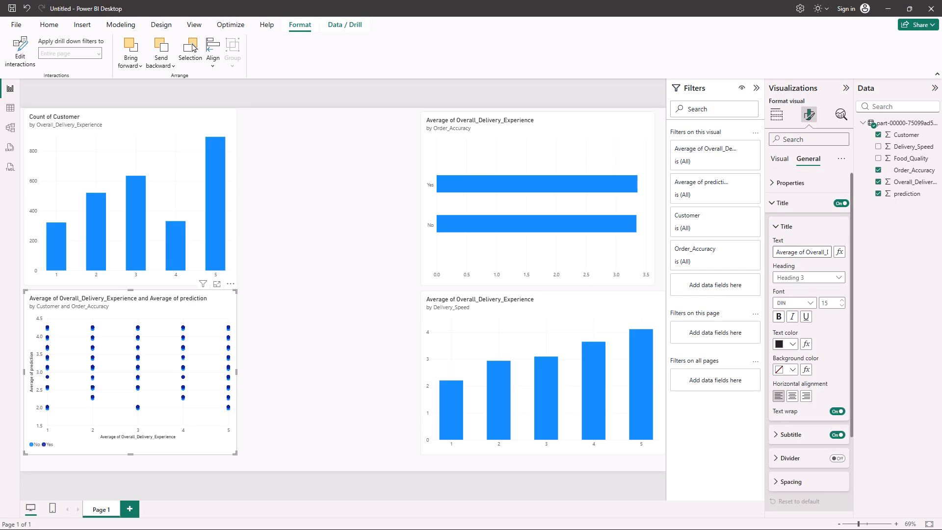
{"action": "triple_click", "coordinate": [800, 253]}
{"action": "left_click", "coordinate": [800, 253]}
{"action": "key", "text": "ctrl+v"}
{"action": "left_click", "coordinate": [924, 308]}
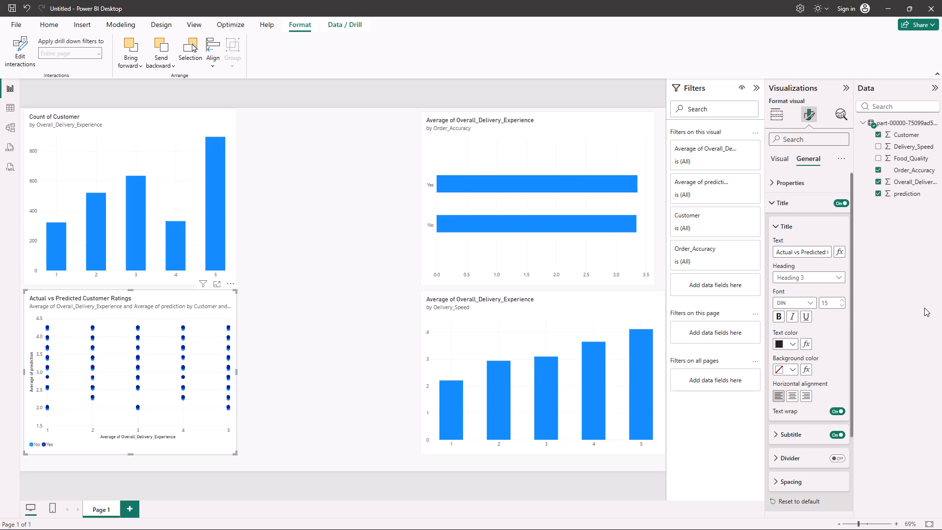
Read ChatGPT's tooltip and customer uniqueness improvements in Chrome, including which fields to add to Tooltips.
{"action": "key", "text": "alt+Tab"}
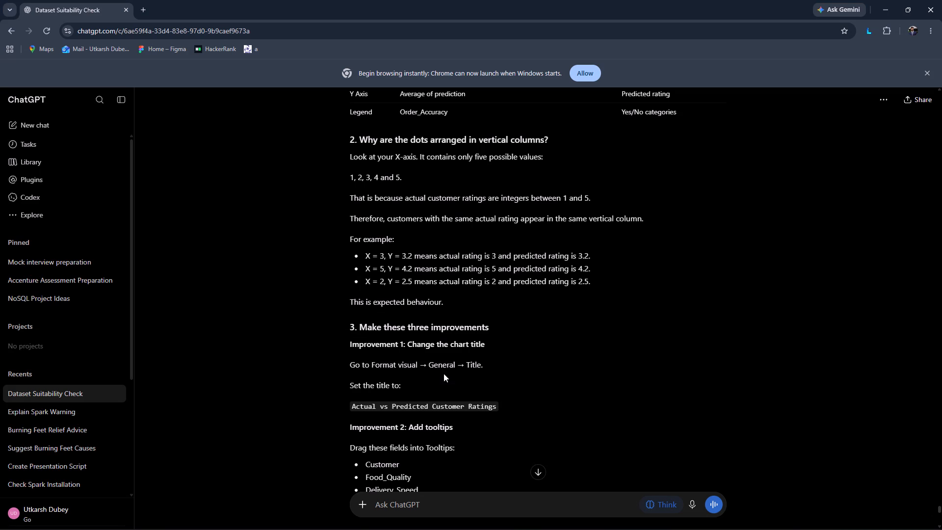
{"action": "scroll", "coordinate": [444, 373], "scroll_direction": "down", "scroll_amount": 1}
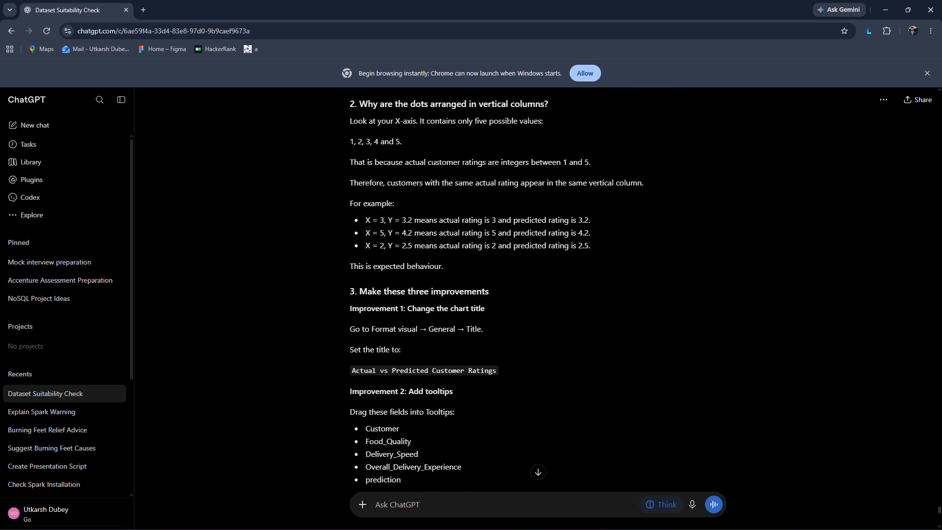
{"action": "scroll", "coordinate": [413, 395], "scroll_direction": "down", "scroll_amount": 1}
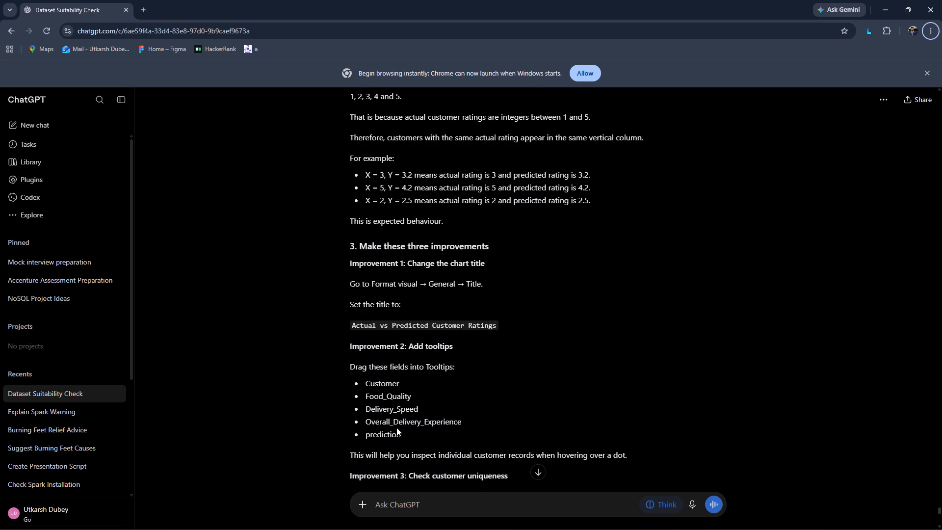
{"action": "key", "text": "alt+Tab"}
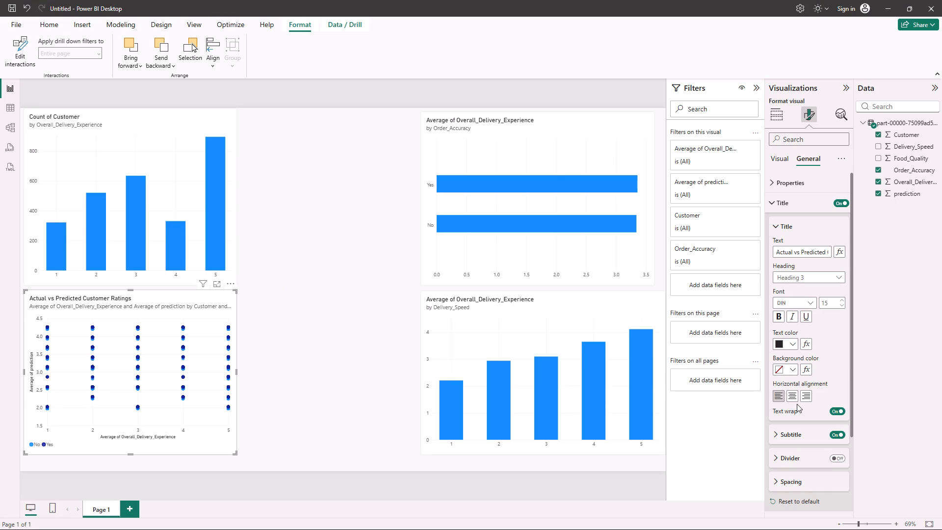
{"action": "key", "text": "alt+Tab"}
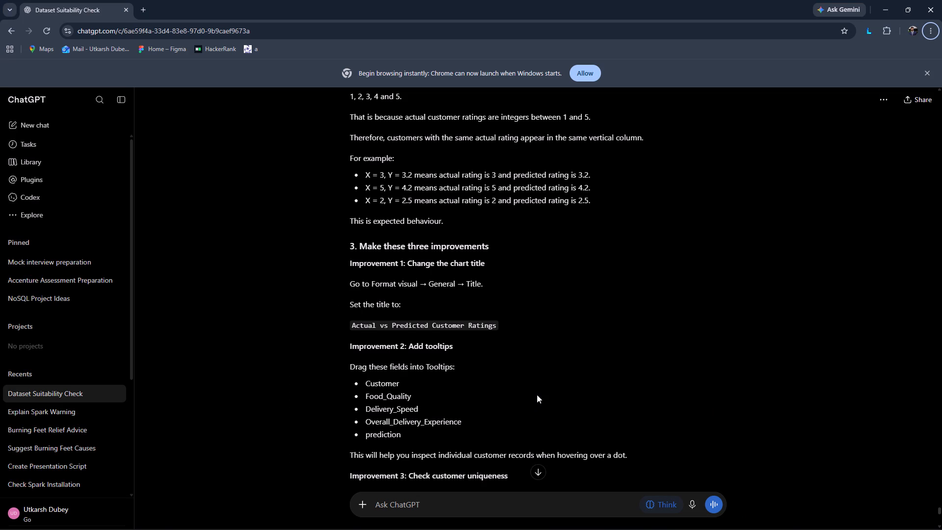
{"action": "scroll", "coordinate": [537, 395], "scroll_direction": "down", "scroll_amount": 1}
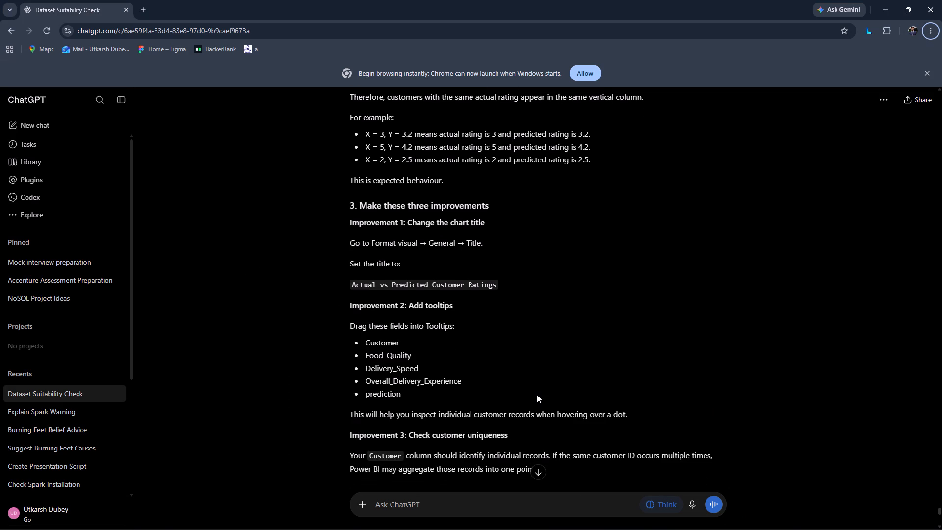
{"action": "scroll", "coordinate": [537, 395], "scroll_direction": "down", "scroll_amount": 1}
{"action": "left_click_drag", "start_coordinate": [353, 366], "coordinate": [629, 369]}
{"action": "left_click", "coordinate": [629, 369]}
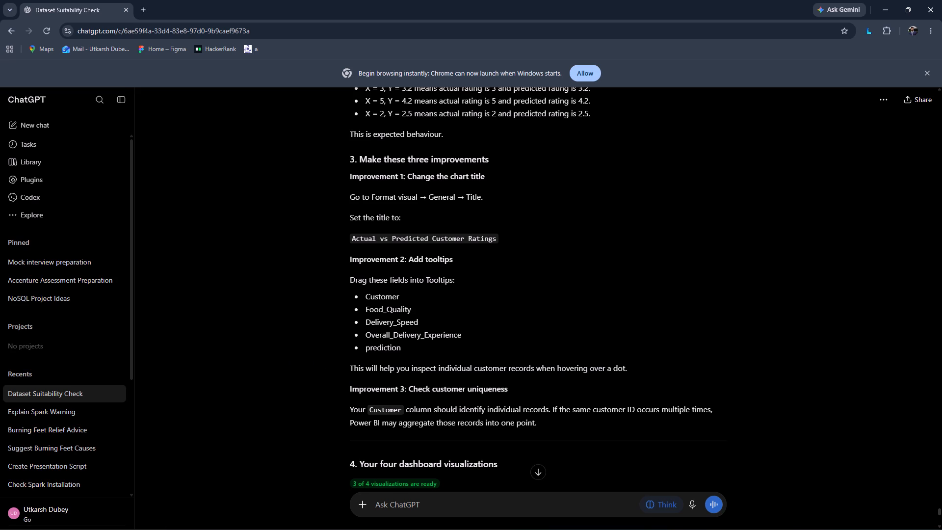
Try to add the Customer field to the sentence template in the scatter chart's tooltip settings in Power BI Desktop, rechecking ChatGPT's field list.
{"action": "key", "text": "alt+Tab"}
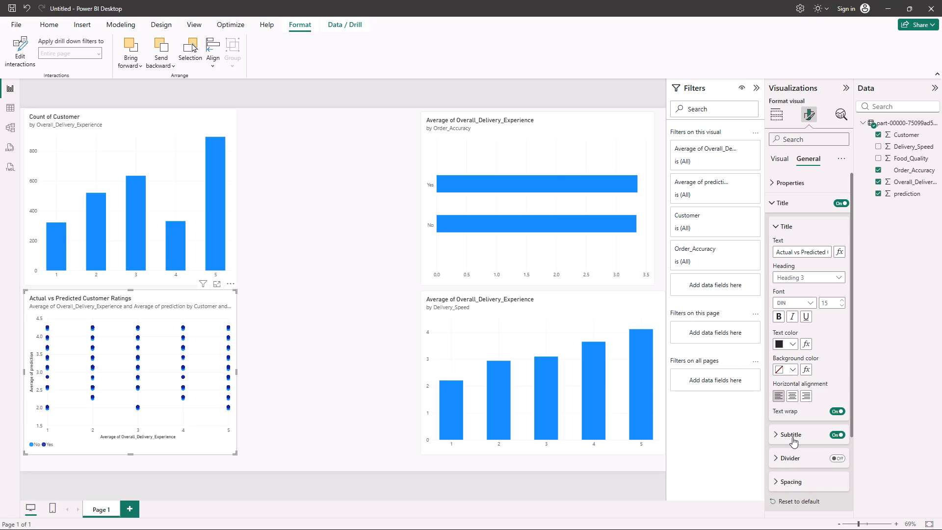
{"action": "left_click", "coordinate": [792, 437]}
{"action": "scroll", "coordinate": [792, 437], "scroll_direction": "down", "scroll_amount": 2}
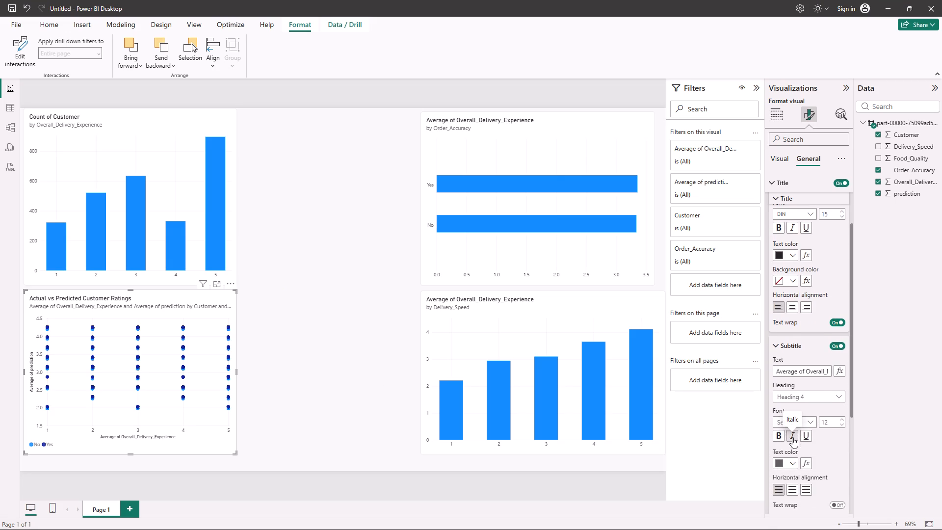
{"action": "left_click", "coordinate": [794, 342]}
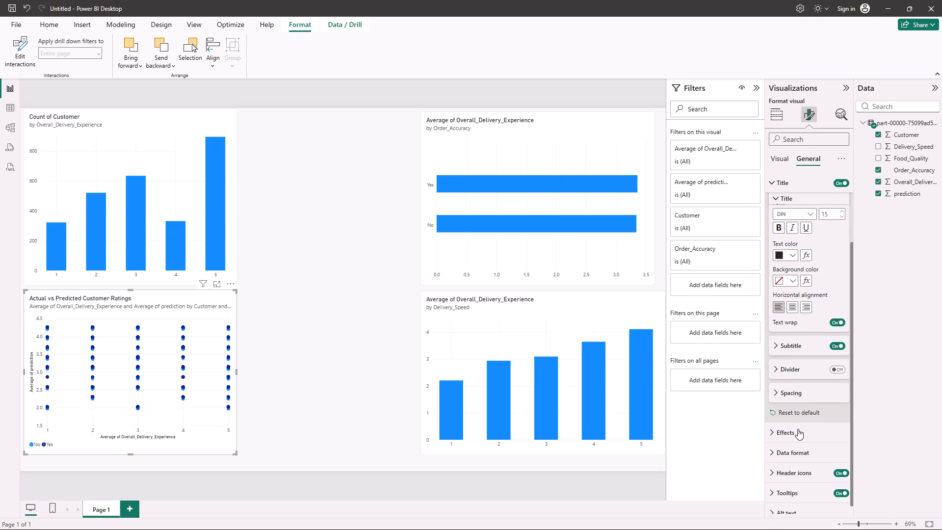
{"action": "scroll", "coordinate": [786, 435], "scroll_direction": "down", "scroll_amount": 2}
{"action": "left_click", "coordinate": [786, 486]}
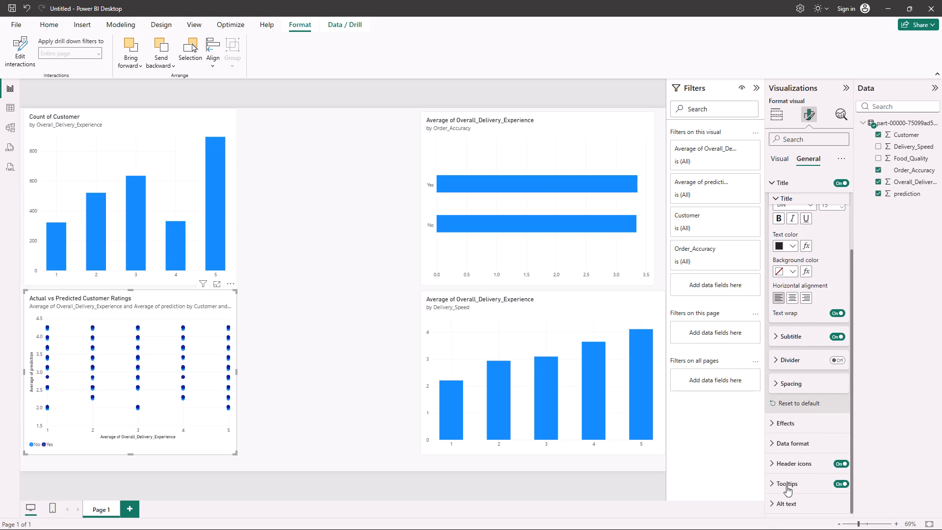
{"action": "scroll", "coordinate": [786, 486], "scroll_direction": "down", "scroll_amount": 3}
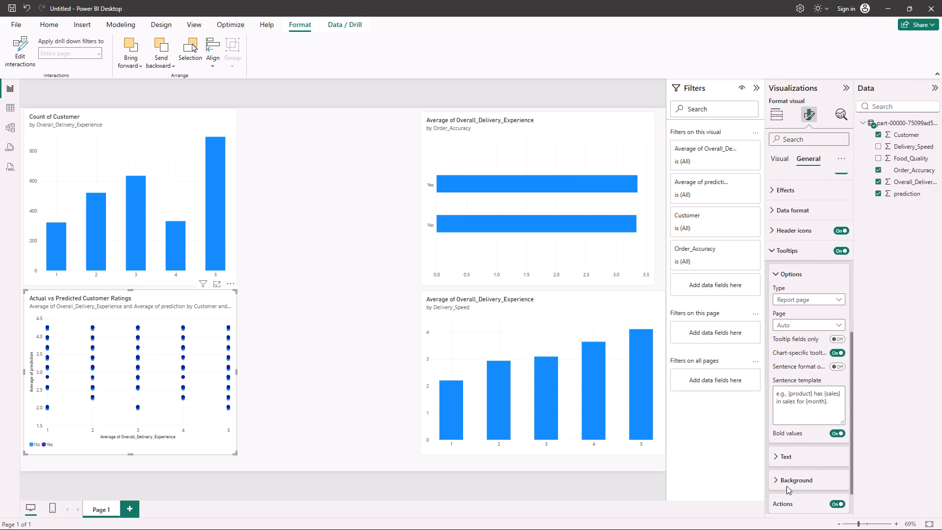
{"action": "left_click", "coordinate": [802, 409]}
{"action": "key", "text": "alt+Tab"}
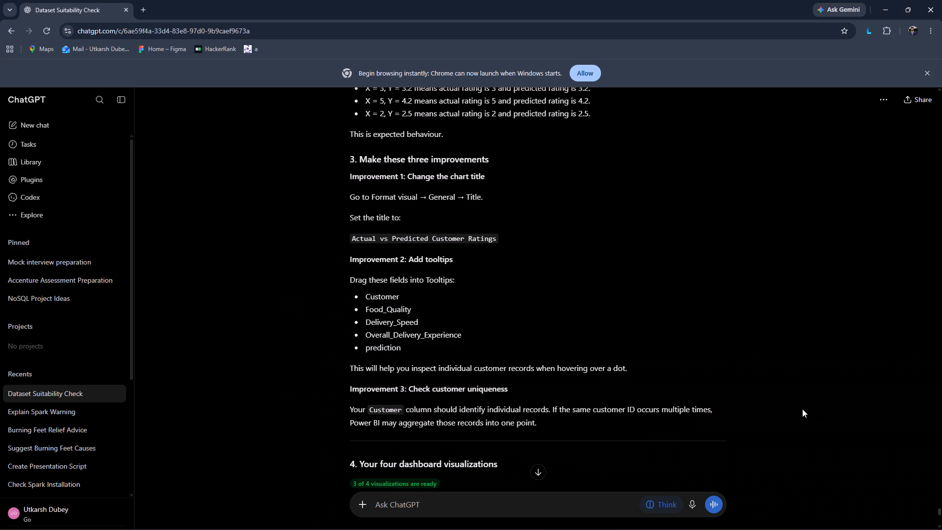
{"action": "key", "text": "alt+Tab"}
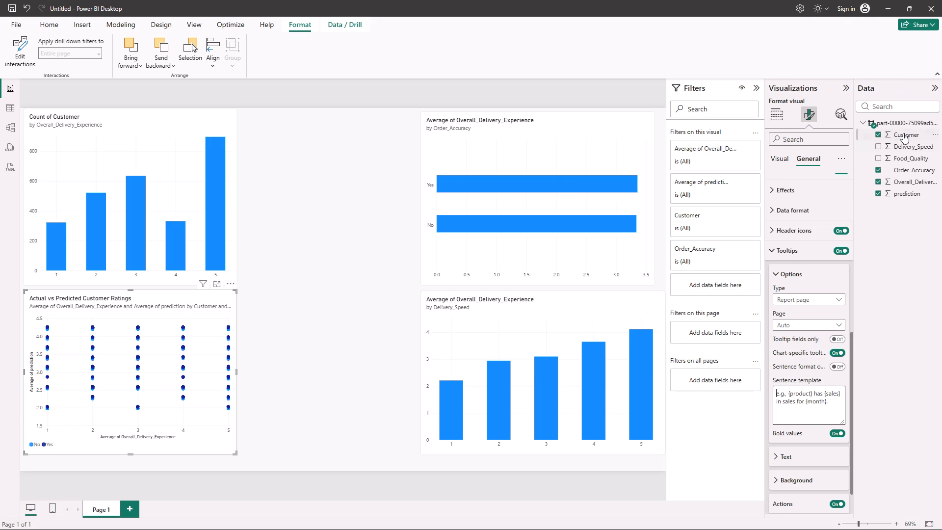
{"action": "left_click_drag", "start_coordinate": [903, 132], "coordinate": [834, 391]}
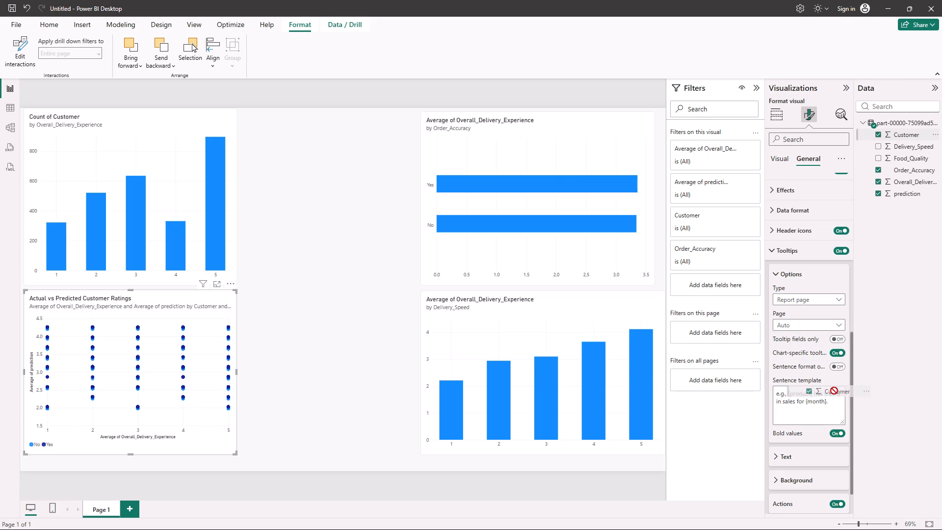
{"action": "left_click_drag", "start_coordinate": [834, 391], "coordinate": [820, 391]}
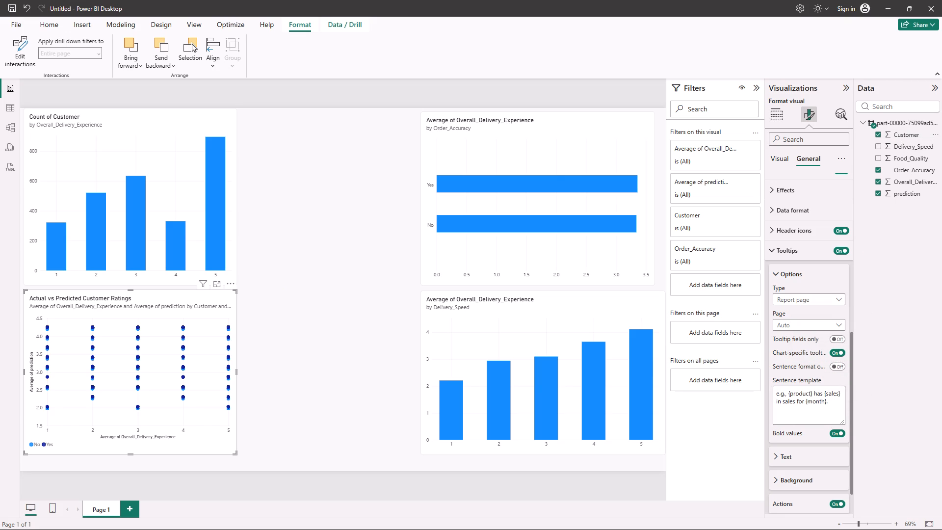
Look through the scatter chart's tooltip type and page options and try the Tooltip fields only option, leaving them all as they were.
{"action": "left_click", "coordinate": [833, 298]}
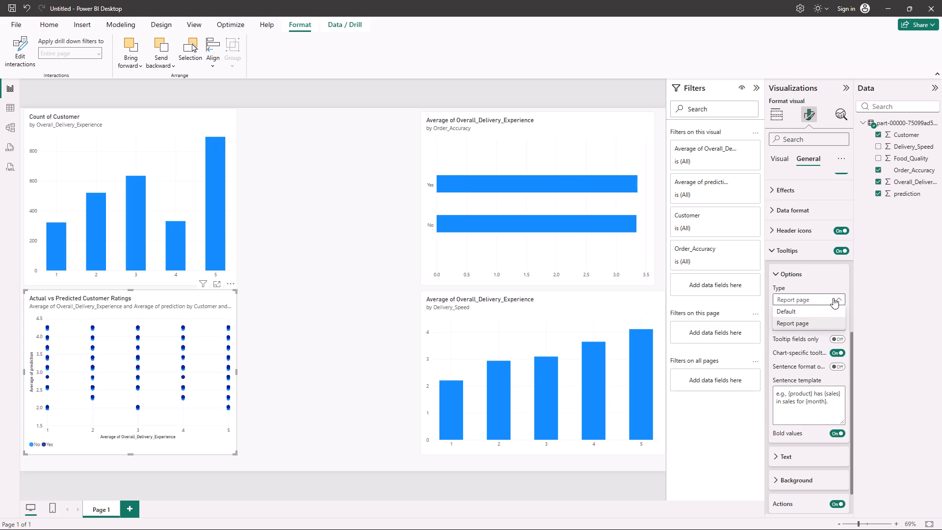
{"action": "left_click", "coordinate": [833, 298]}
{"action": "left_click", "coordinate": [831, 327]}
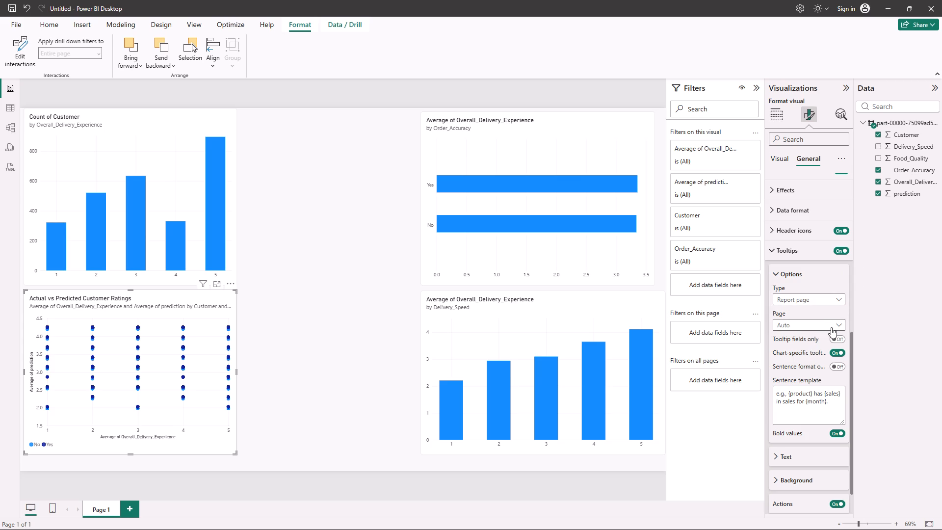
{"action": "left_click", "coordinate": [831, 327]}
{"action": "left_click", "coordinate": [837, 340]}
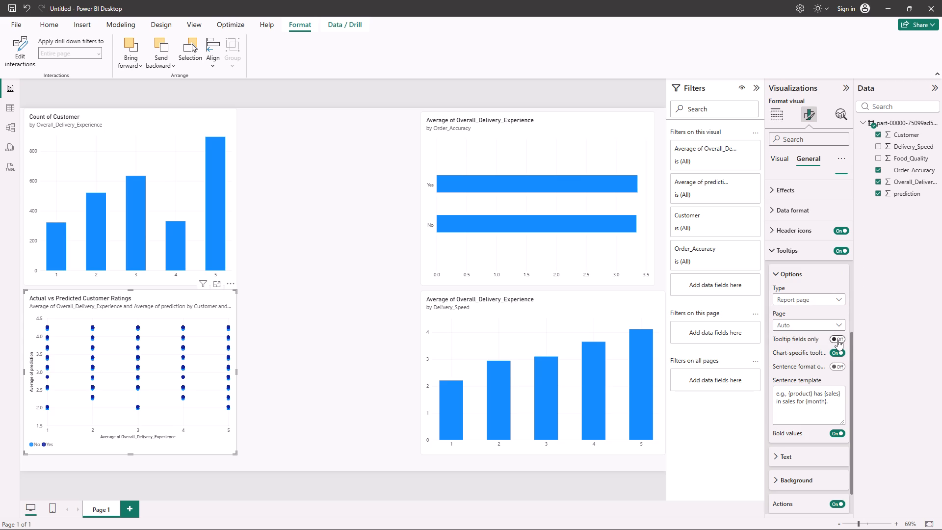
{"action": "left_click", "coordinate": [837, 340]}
{"action": "key", "text": "Print"}
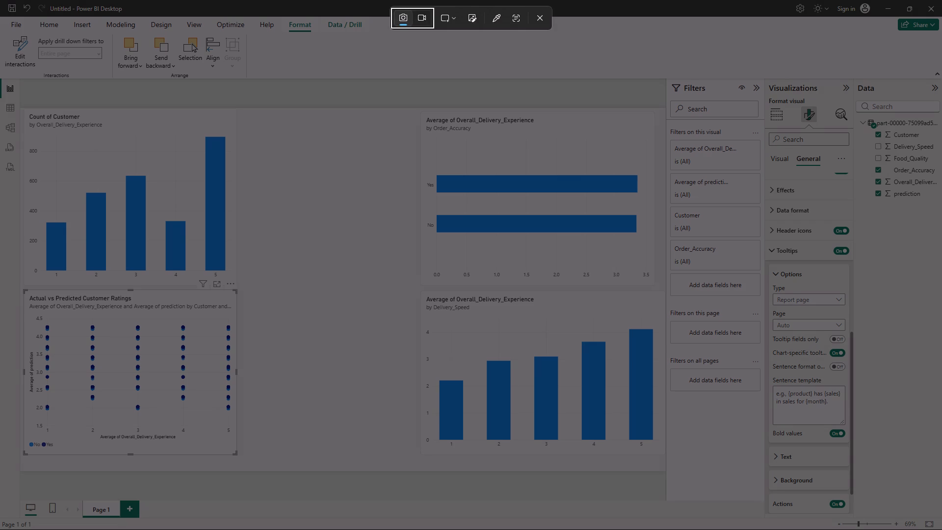
{"action": "left_click_drag", "start_coordinate": [766, 78], "coordinate": [810, 110]}
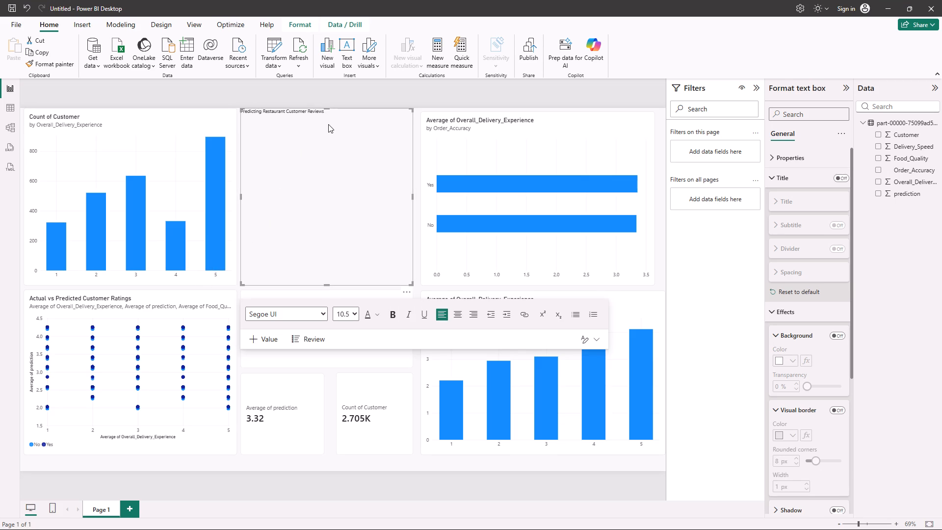
{"action": "triple_click", "coordinate": [328, 124]}
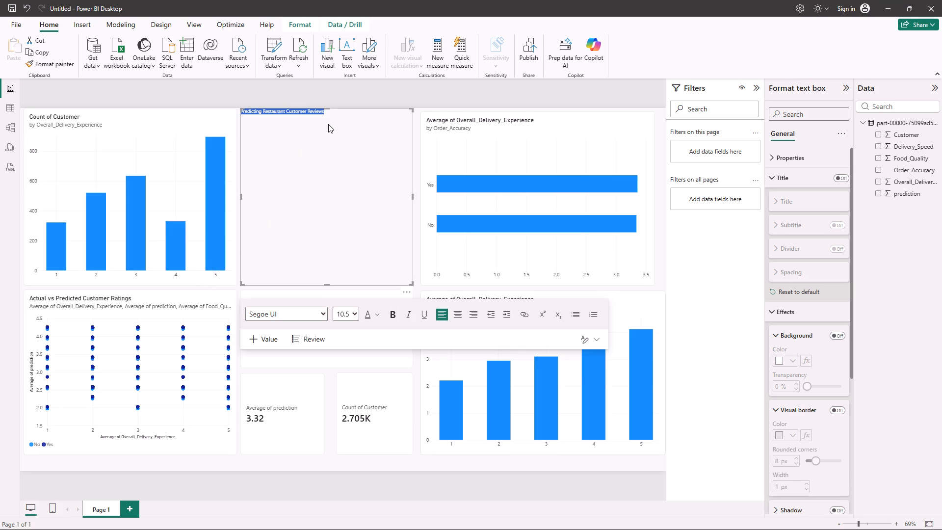
{"action": "left_click", "coordinate": [355, 313]}
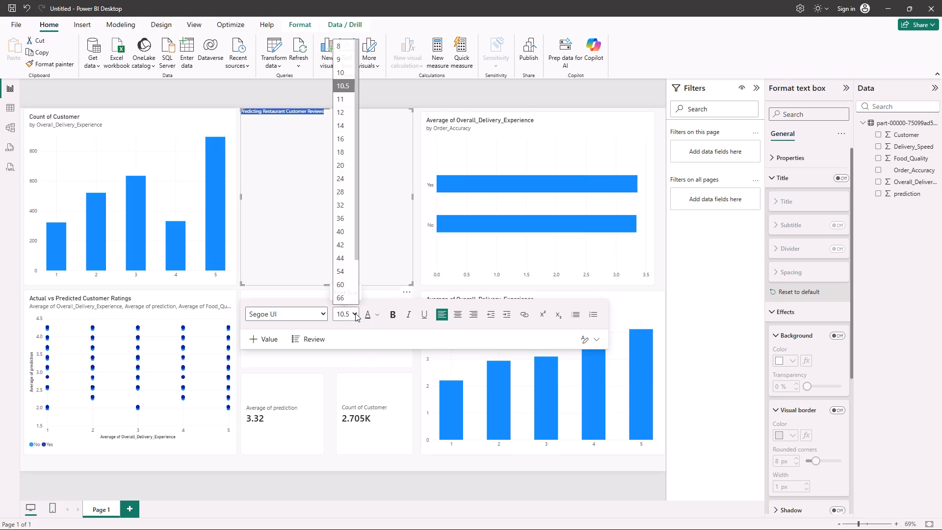
{"action": "left_click", "coordinate": [345, 275]}
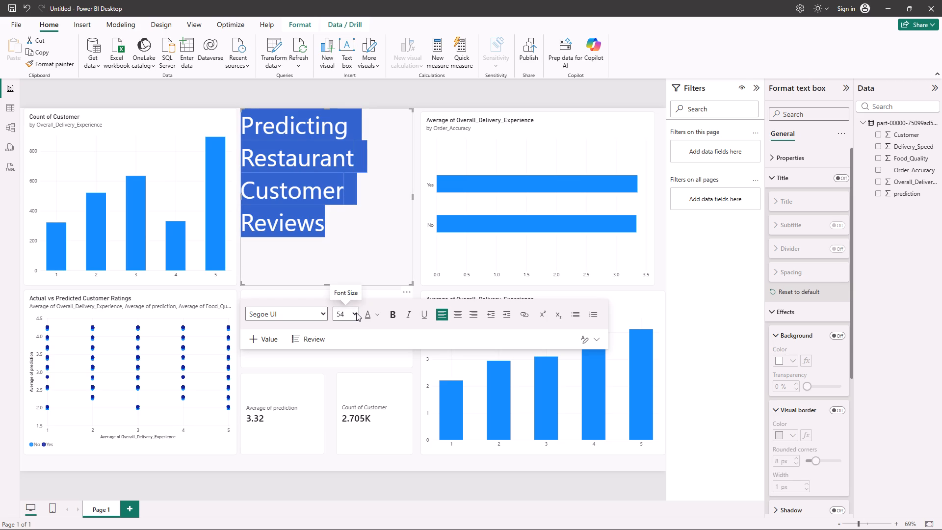
Widen the title text box in both directions across most of the report page so the title fits on one line.
{"action": "left_click_drag", "start_coordinate": [412, 197], "coordinate": [446, 194]}
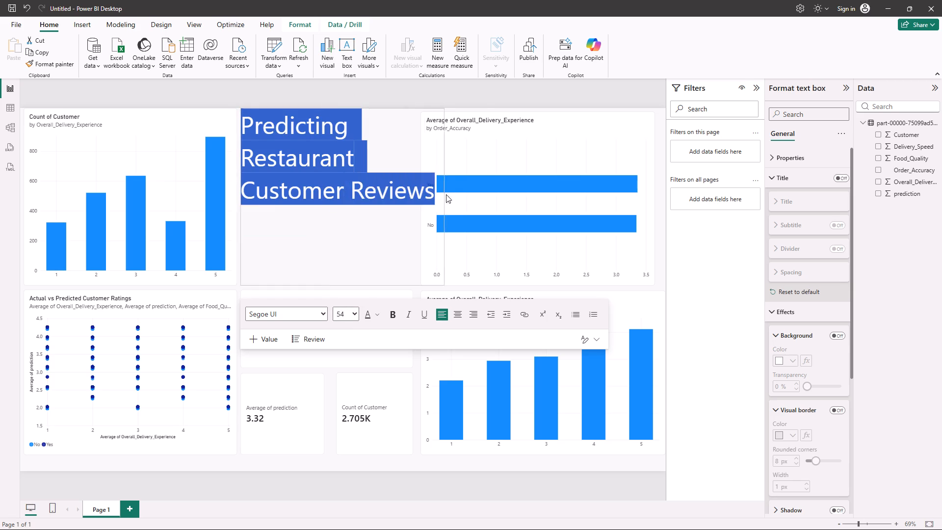
{"action": "left_click_drag", "start_coordinate": [446, 194], "coordinate": [653, 180]}
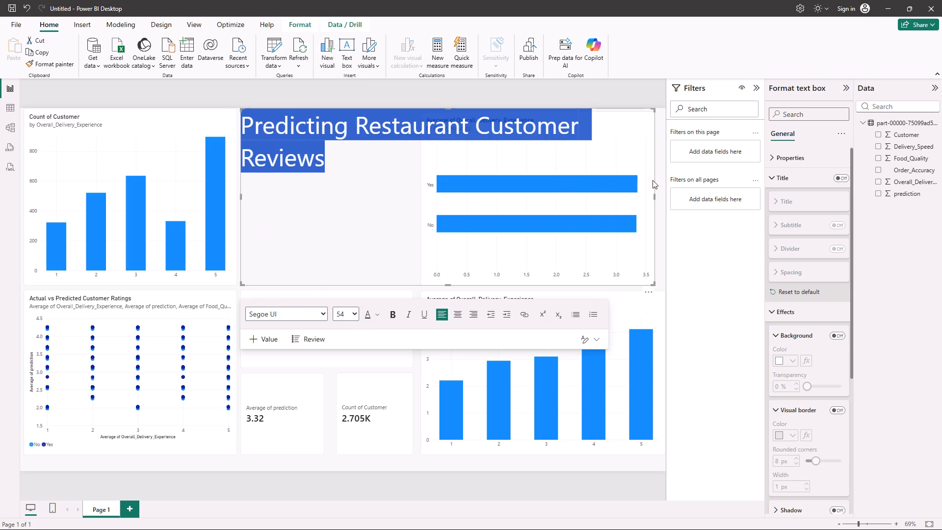
{"action": "left_click", "coordinate": [239, 197]}
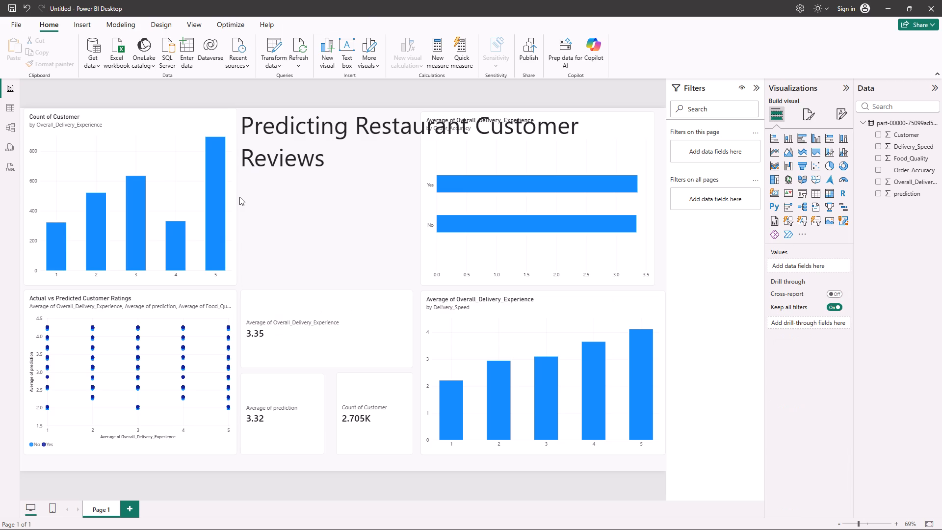
{"action": "left_click", "coordinate": [282, 195]}
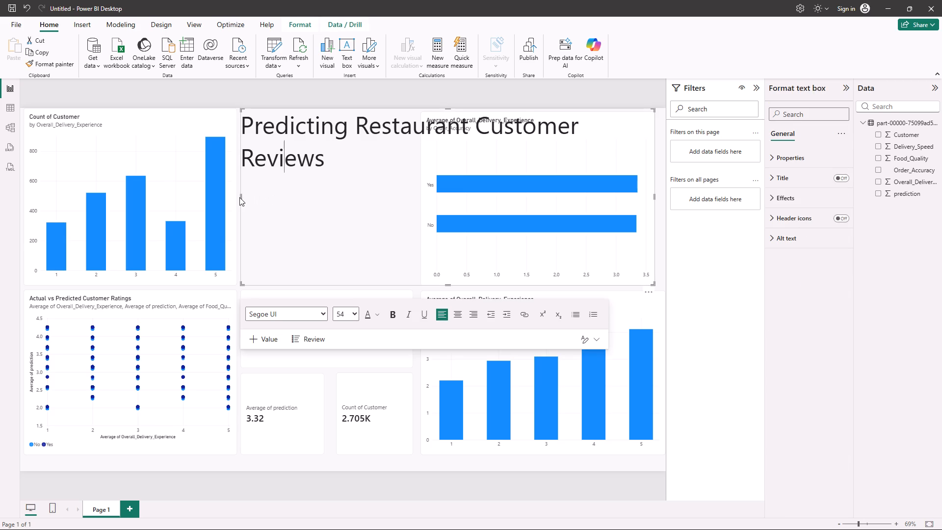
{"action": "left_click_drag", "start_coordinate": [240, 196], "coordinate": [152, 186]}
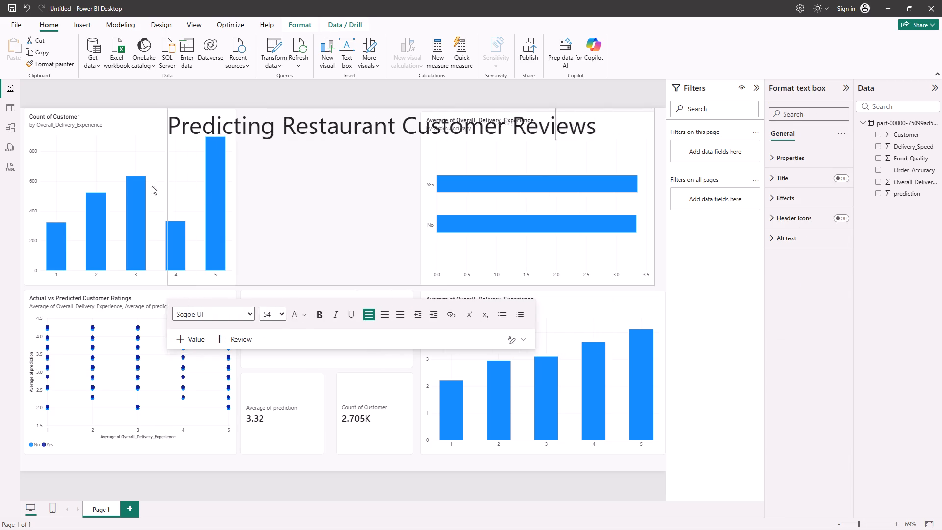
{"action": "left_click_drag", "start_coordinate": [152, 186], "coordinate": [73, 184]}
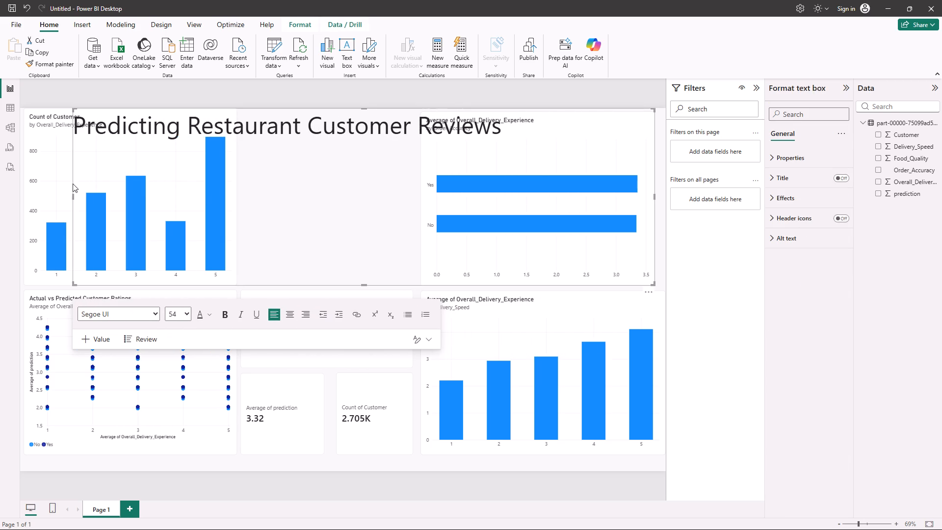
Centre the dashboard title text and make it bold.
{"action": "triple_click", "coordinate": [294, 130]}
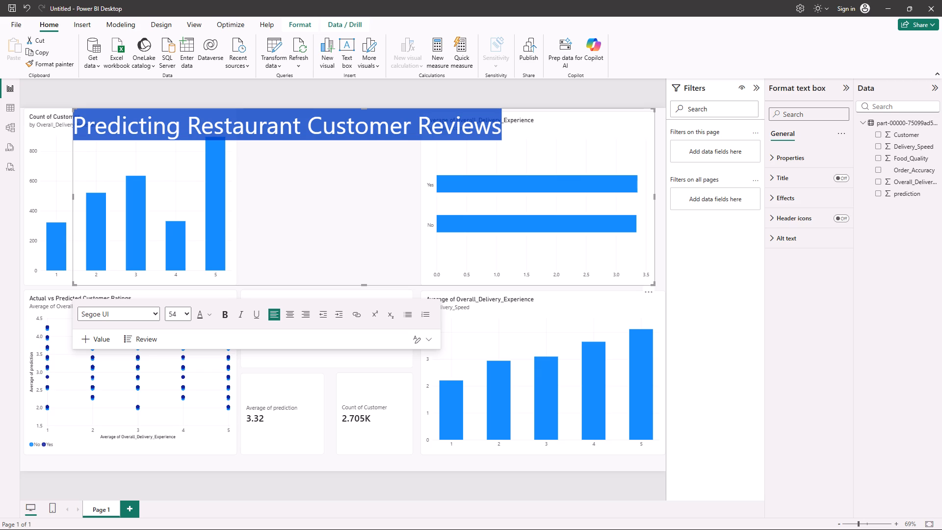
{"action": "left_click", "coordinate": [288, 314]}
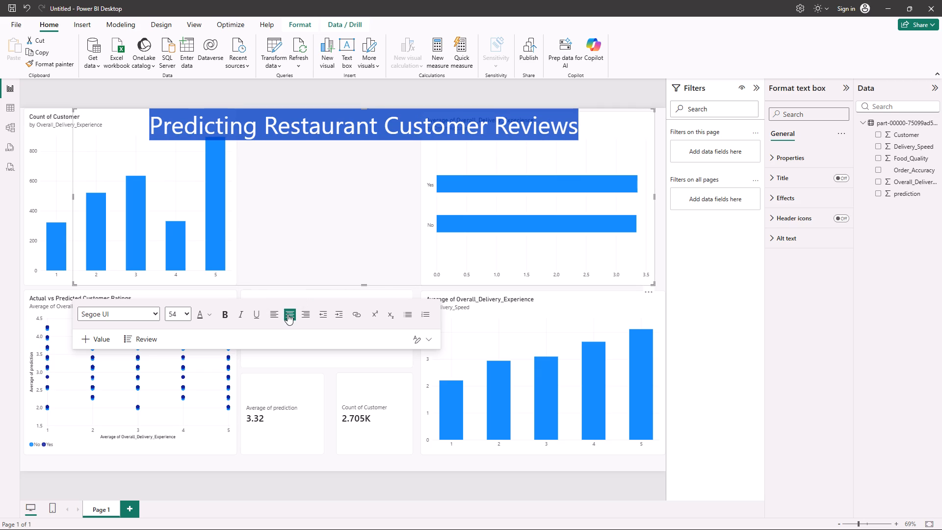
{"action": "left_click", "coordinate": [228, 315]}
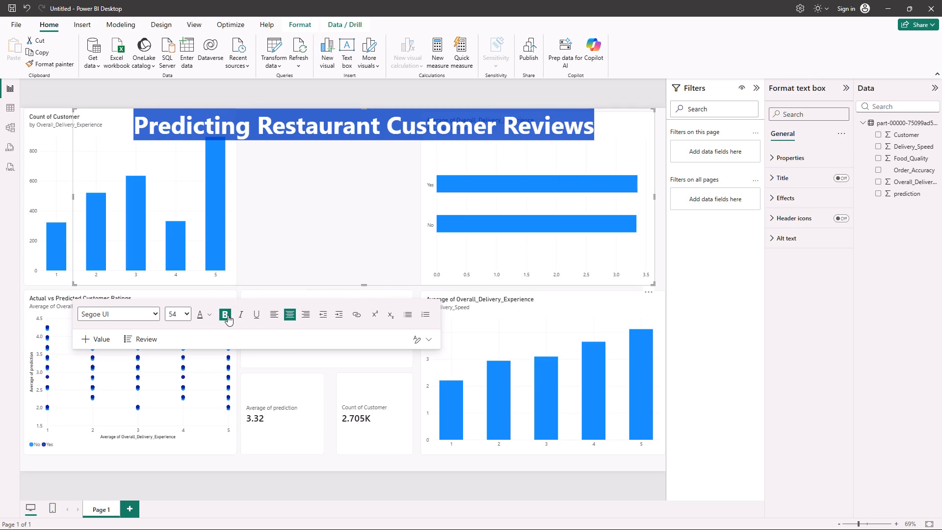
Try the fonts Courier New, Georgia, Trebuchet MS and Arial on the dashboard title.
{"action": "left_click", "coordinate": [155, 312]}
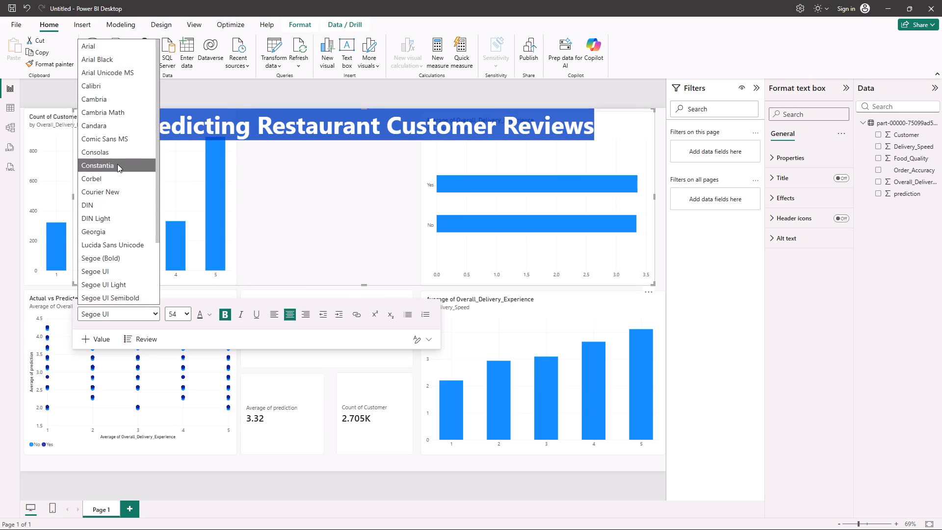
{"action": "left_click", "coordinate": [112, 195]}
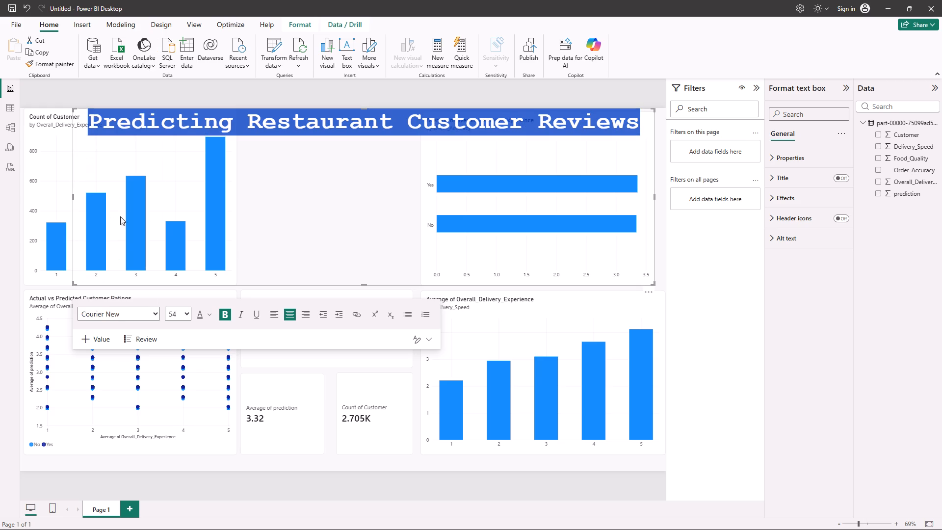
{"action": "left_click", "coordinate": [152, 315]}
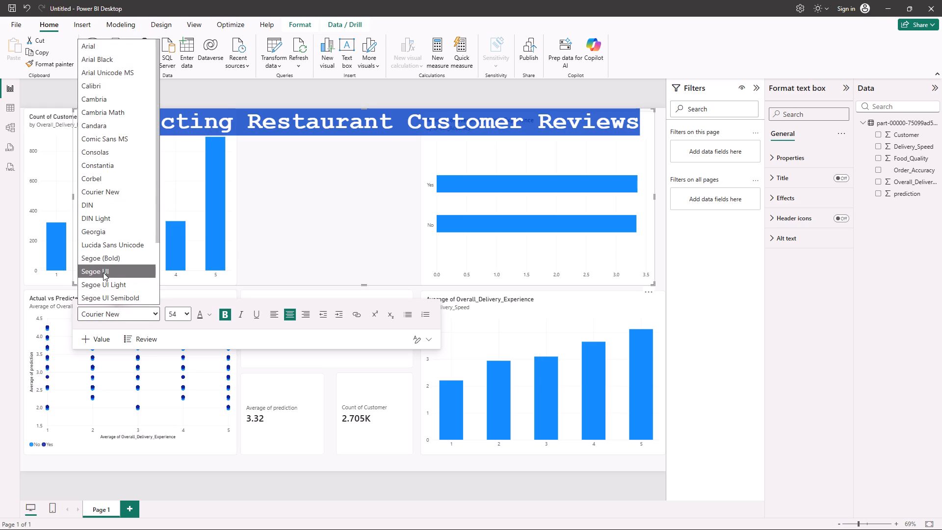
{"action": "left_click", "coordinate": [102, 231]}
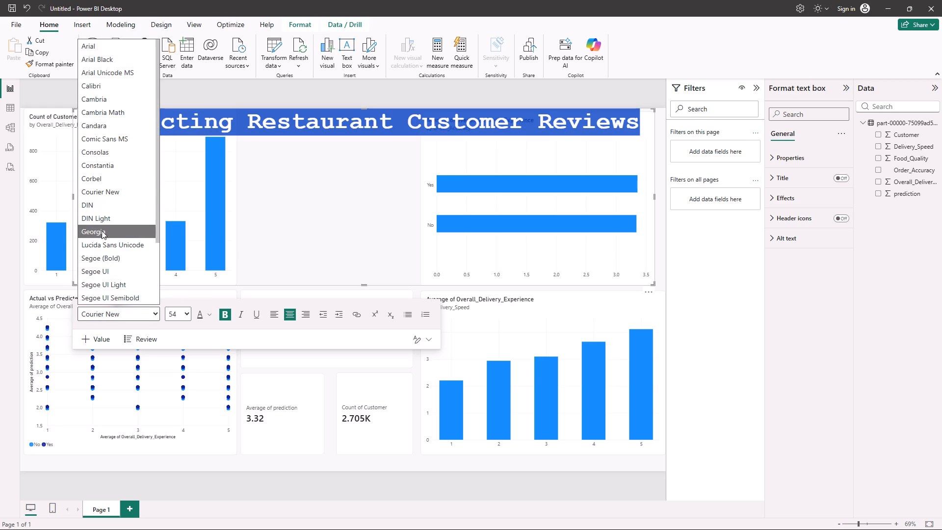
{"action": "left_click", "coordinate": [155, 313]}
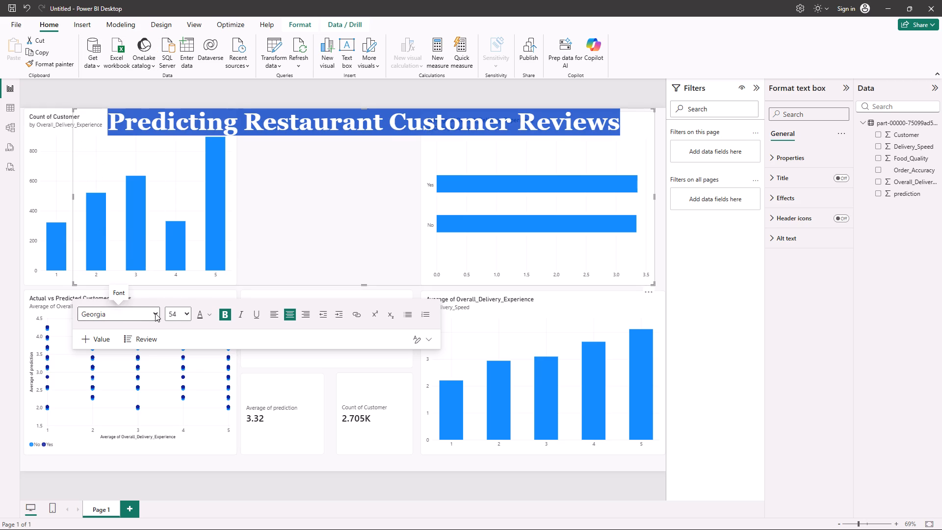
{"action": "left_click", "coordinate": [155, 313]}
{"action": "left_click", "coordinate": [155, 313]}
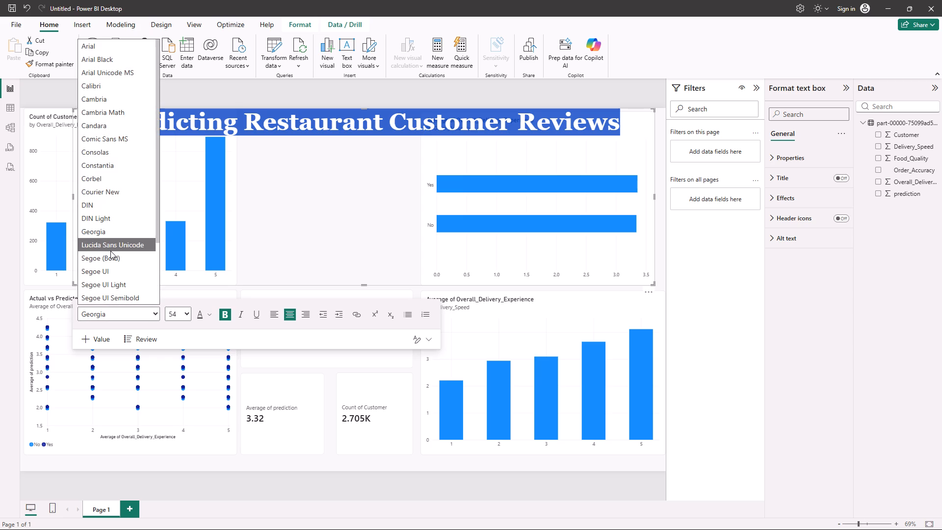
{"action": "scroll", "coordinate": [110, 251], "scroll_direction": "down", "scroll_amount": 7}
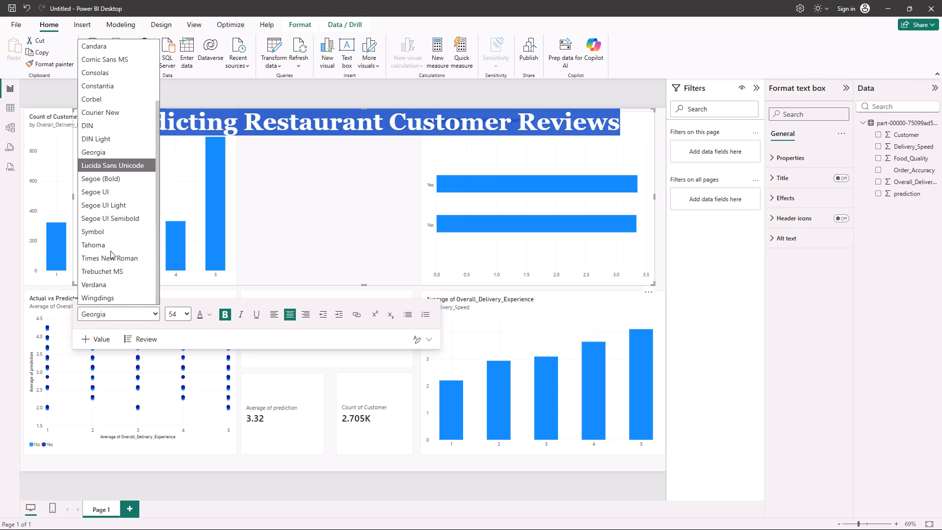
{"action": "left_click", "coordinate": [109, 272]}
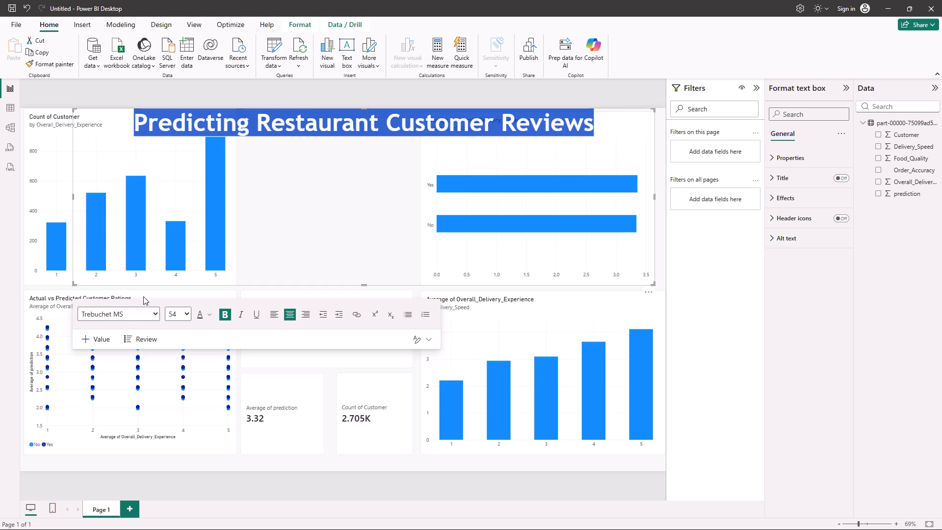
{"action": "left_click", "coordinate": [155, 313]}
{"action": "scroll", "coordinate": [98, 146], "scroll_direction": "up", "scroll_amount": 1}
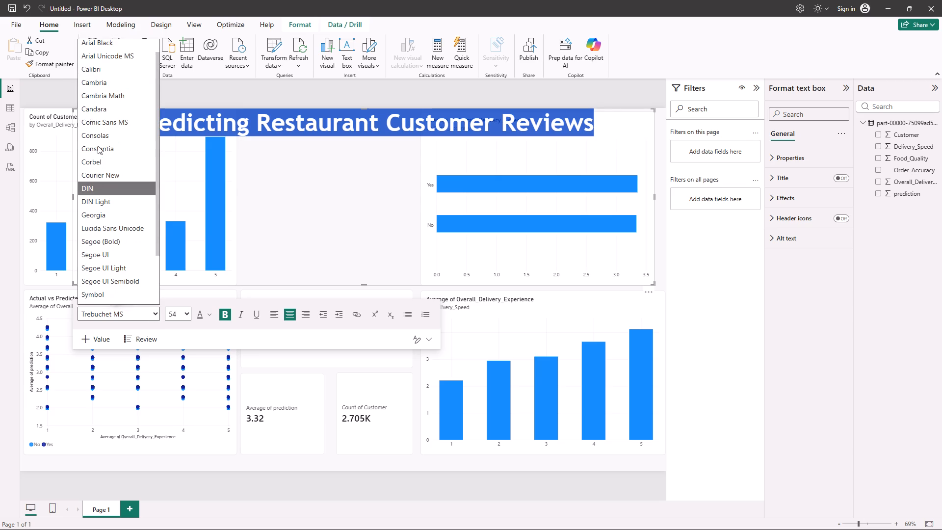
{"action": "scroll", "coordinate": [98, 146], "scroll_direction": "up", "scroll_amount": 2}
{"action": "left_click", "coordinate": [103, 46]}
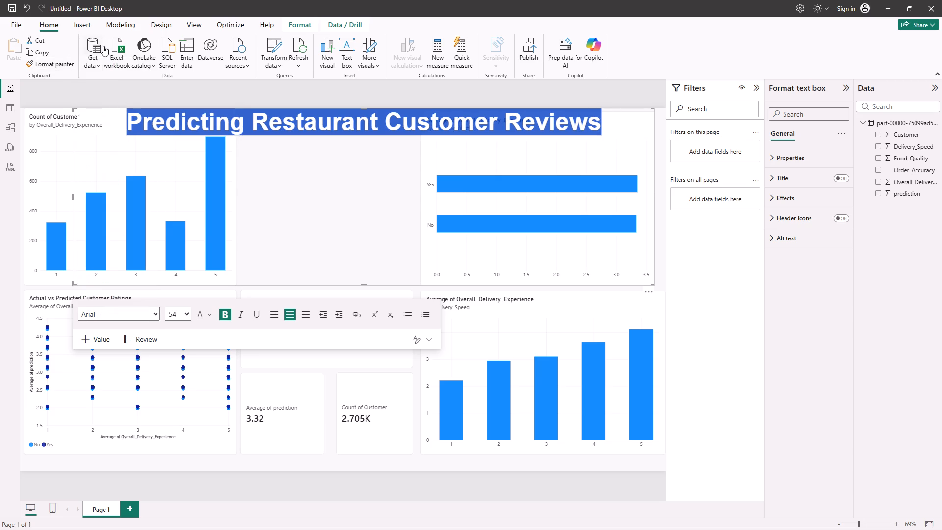
Set the dashboard title's font to Arial Black.
{"action": "left_click", "coordinate": [154, 316]}
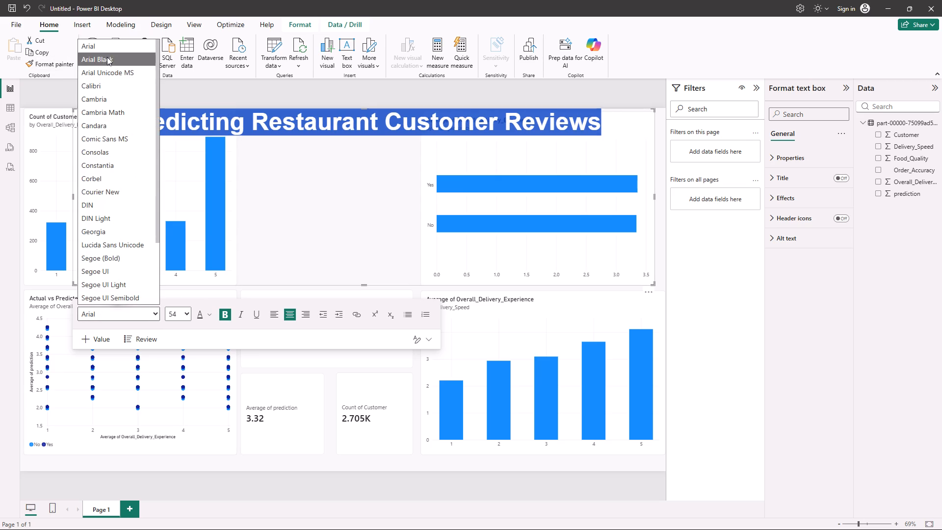
{"action": "left_click", "coordinate": [107, 55]}
{"action": "left_click", "coordinate": [348, 233]}
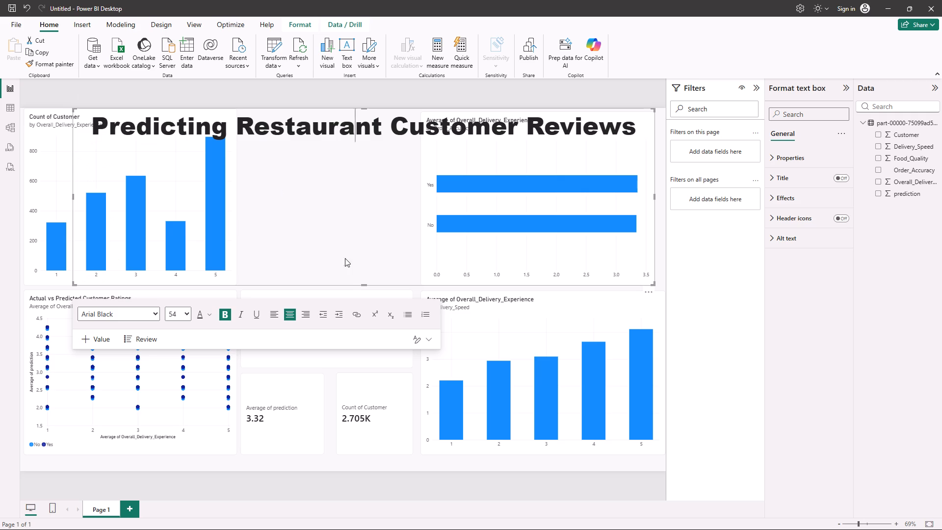
Reduce the title text box's height to fit closely around the single line of text.
{"action": "left_click_drag", "start_coordinate": [364, 284], "coordinate": [374, 160]}
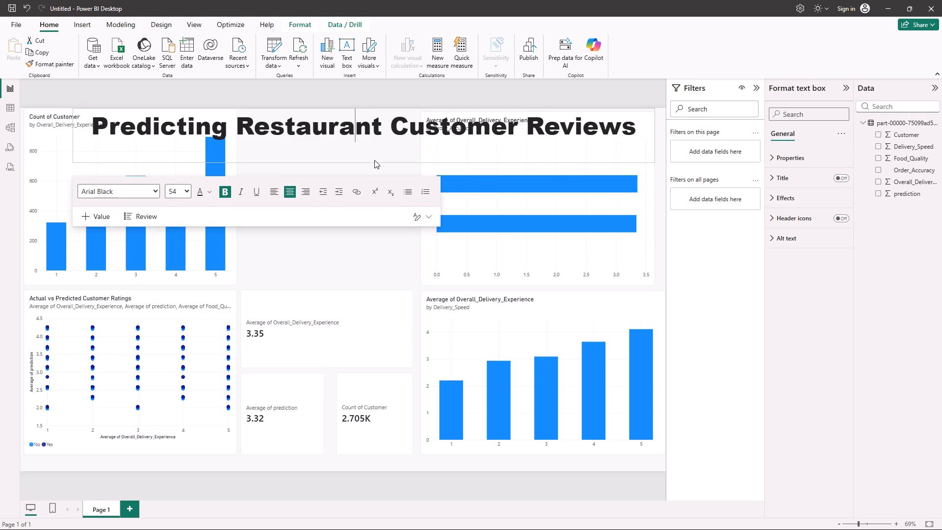
{"action": "left_click_drag", "start_coordinate": [374, 160], "coordinate": [374, 145]}
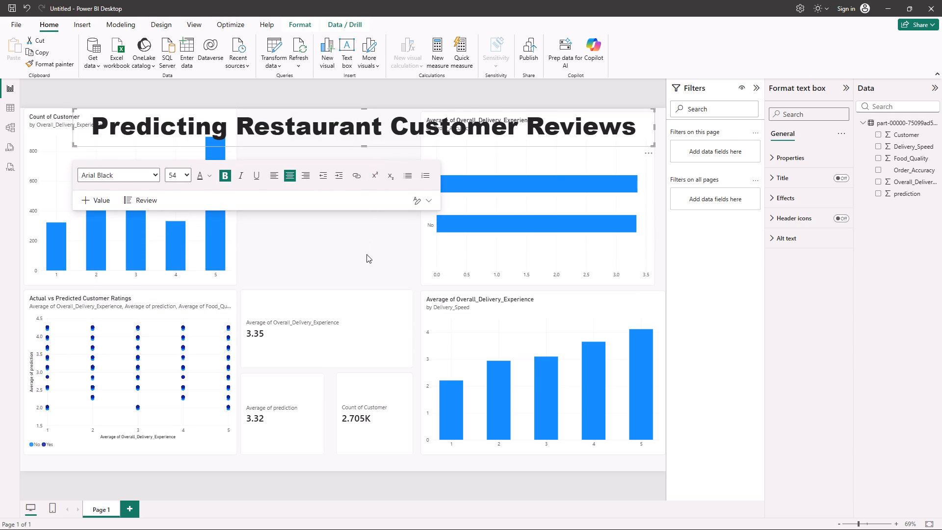
{"action": "left_click", "coordinate": [366, 254]}
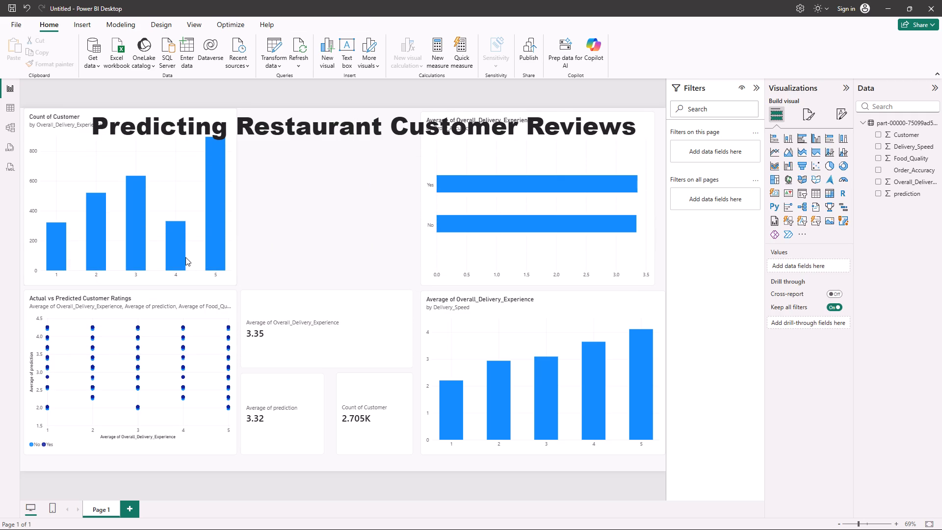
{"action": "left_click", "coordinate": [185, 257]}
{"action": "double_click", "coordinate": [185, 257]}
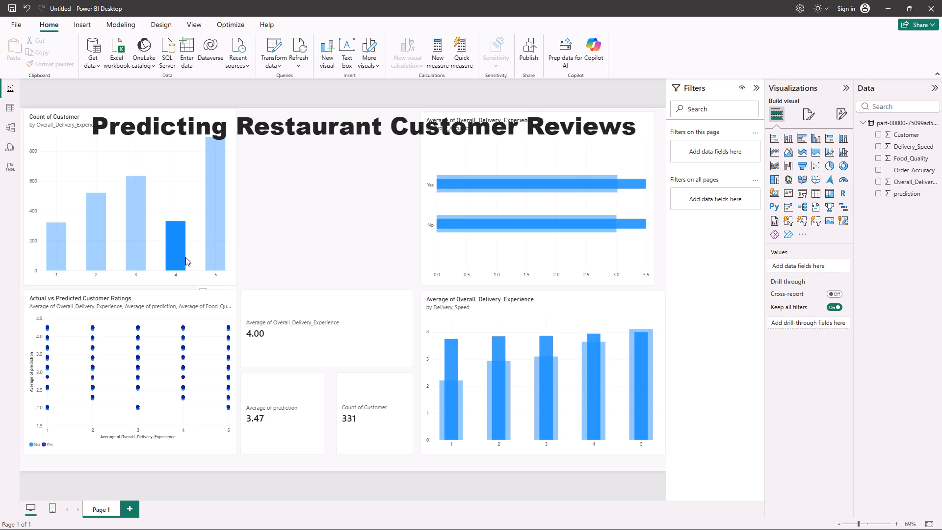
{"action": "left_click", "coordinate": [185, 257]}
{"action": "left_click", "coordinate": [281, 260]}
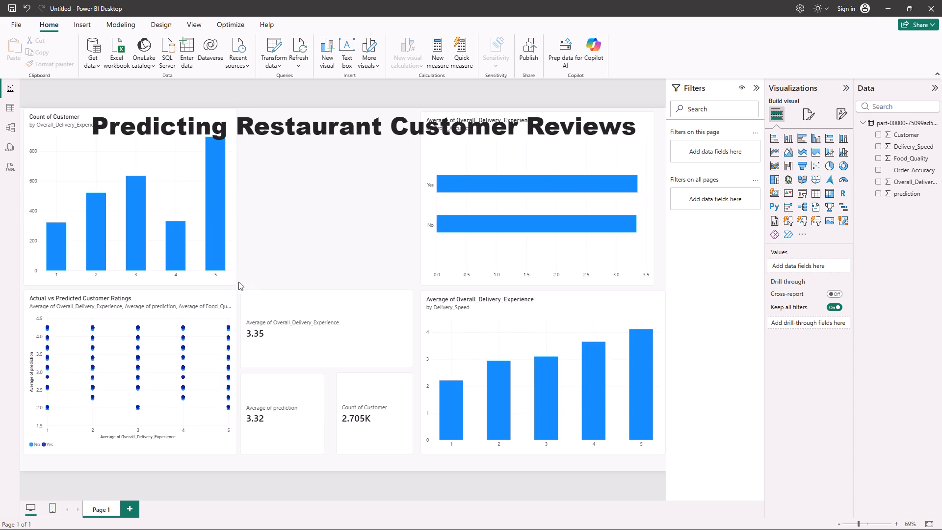
Move the Count of Customer column chart and the Order_Accuracy bar chart down the page, clearing space beneath the title.
{"action": "left_click_drag", "start_coordinate": [181, 278], "coordinate": [184, 372]}
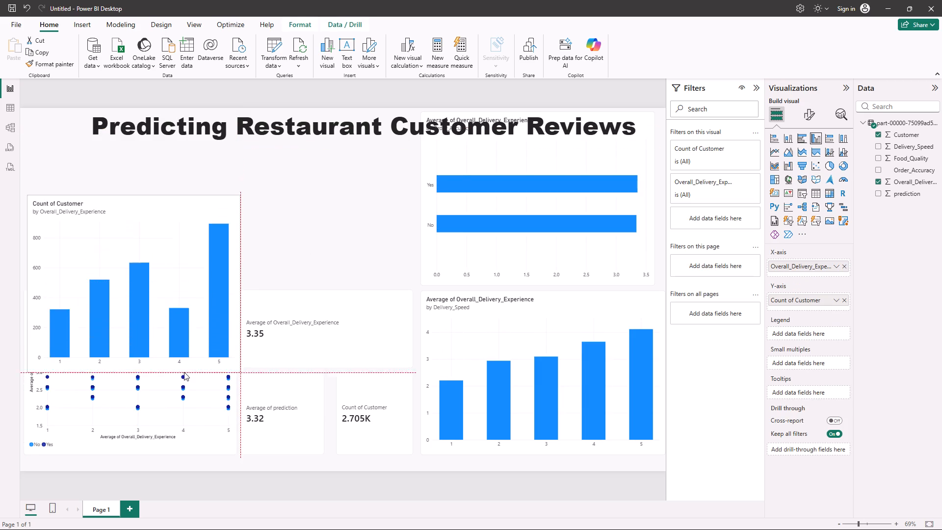
{"action": "left_click_drag", "start_coordinate": [184, 372], "coordinate": [185, 446]}
{"action": "left_click_drag", "start_coordinate": [507, 252], "coordinate": [507, 254]}
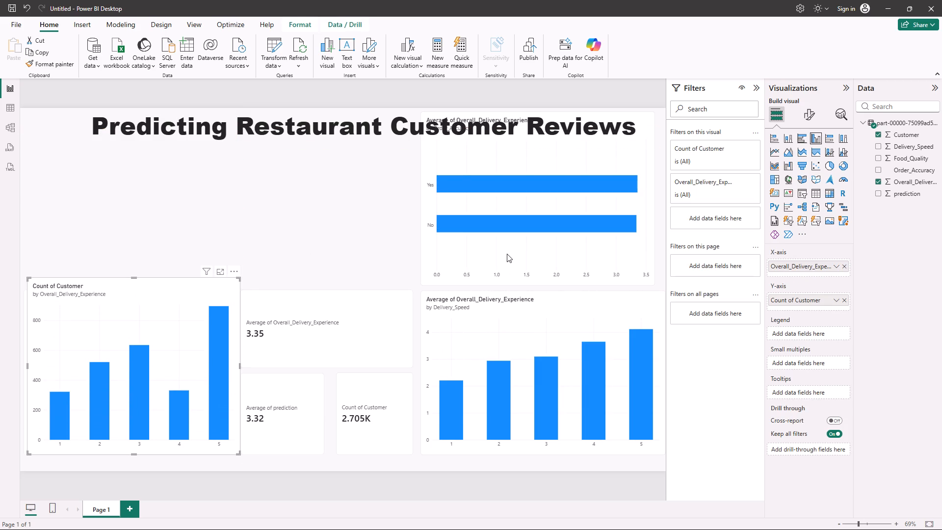
{"action": "left_click_drag", "start_coordinate": [507, 254], "coordinate": [542, 406]}
Arrange the Average of Overall_Delivery_Experience, Average of prediction and Count of Customer cards in a row beneath the title.
{"action": "left_click", "coordinate": [335, 339]}
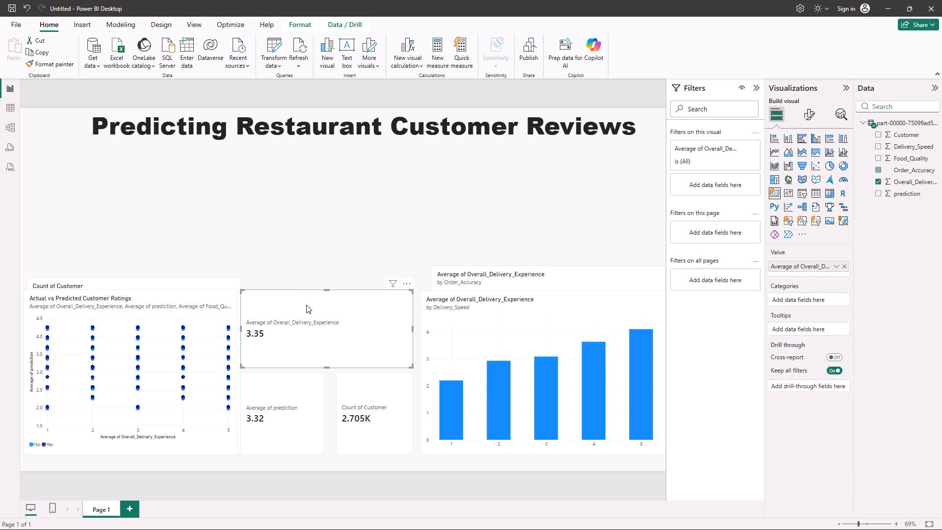
{"action": "left_click_drag", "start_coordinate": [315, 303], "coordinate": [245, 219]}
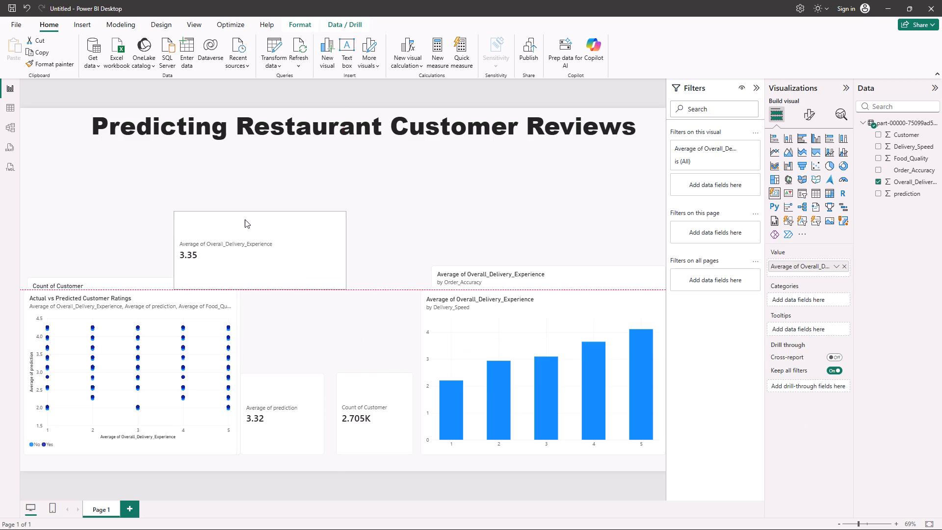
{"action": "left_click_drag", "start_coordinate": [245, 219], "coordinate": [85, 168]}
{"action": "left_click_drag", "start_coordinate": [278, 382], "coordinate": [292, 229]}
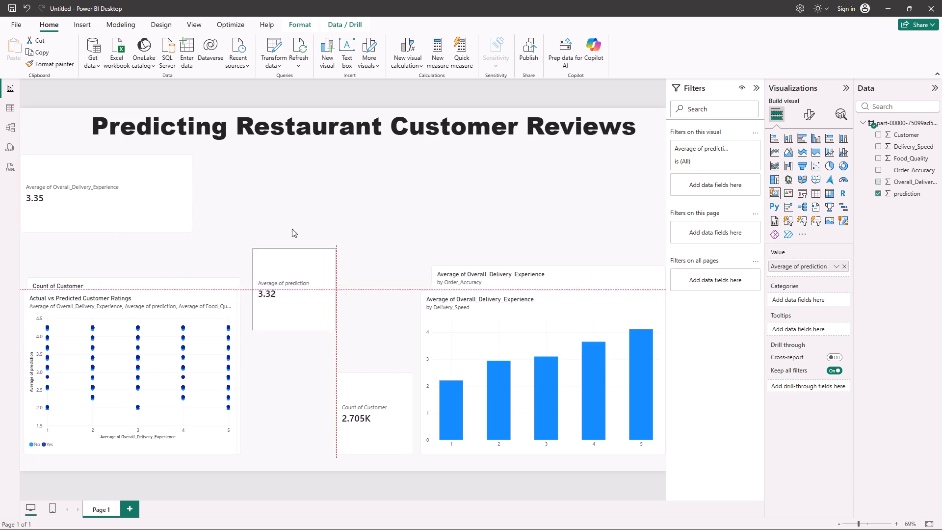
{"action": "left_click_drag", "start_coordinate": [292, 229], "coordinate": [272, 161]}
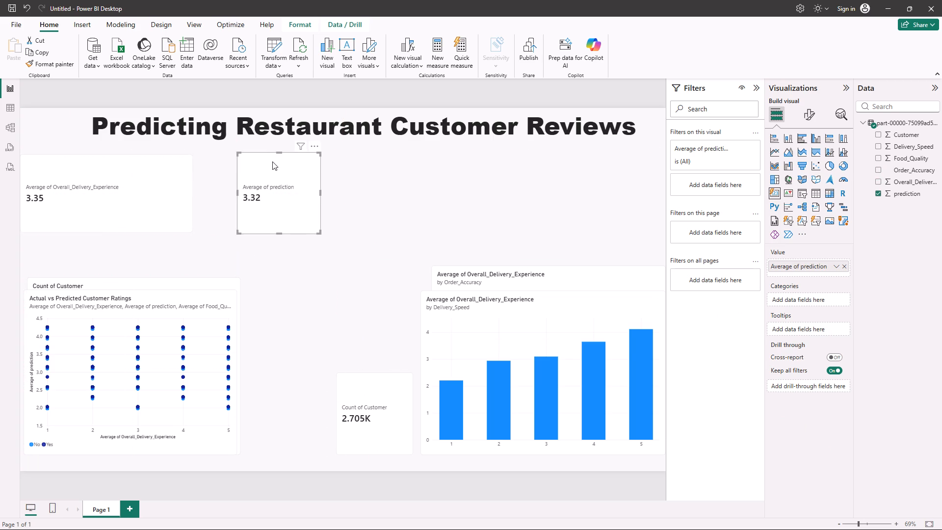
{"action": "left_click_drag", "start_coordinate": [373, 387], "coordinate": [610, 139]}
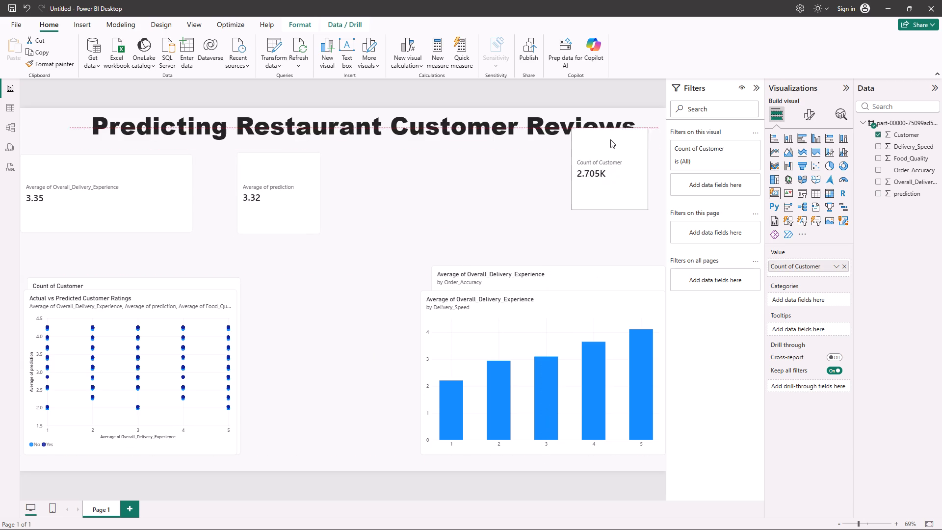
{"action": "left_click_drag", "start_coordinate": [610, 139], "coordinate": [621, 160]}
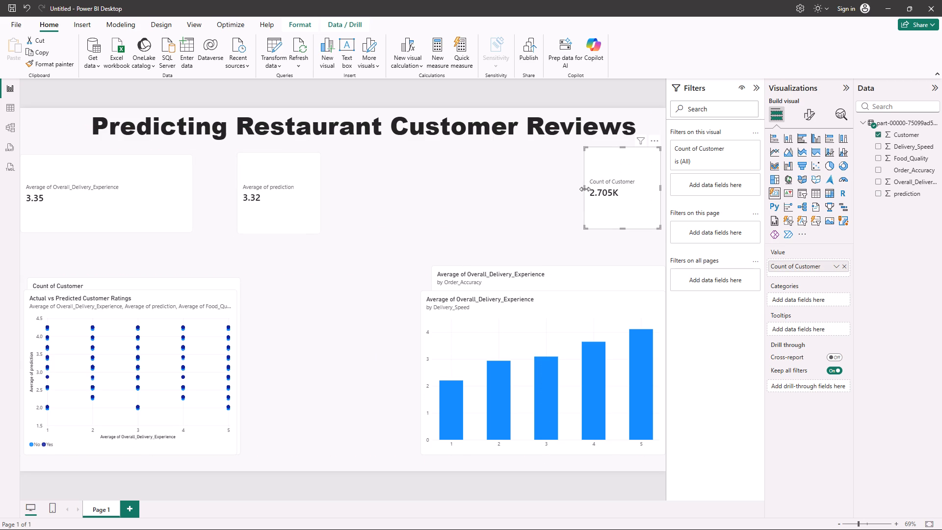
Widen the Count of Customer and Average of prediction cards to roughly equal widths, keeping a gap between them.
{"action": "left_click_drag", "start_coordinate": [585, 189], "coordinate": [468, 194]}
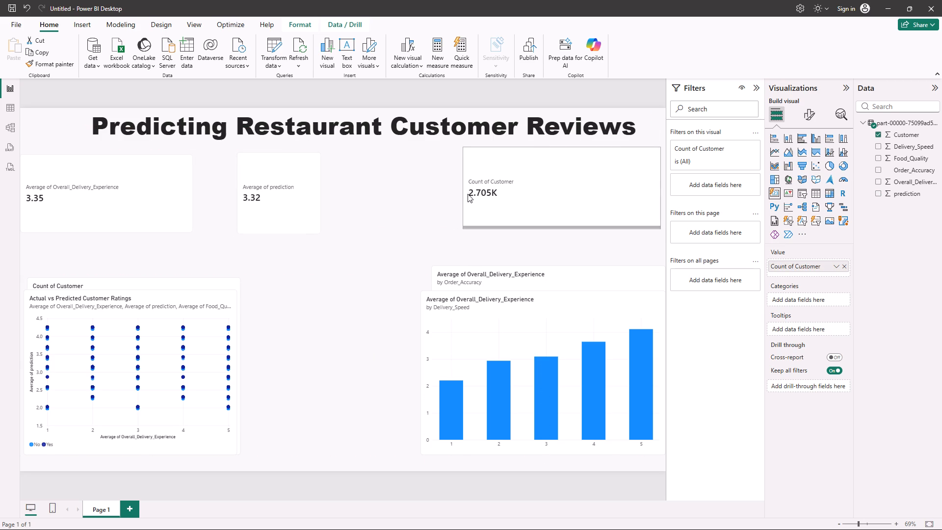
{"action": "left_click_drag", "start_coordinate": [468, 194], "coordinate": [470, 194]}
{"action": "left_click", "coordinate": [300, 198]}
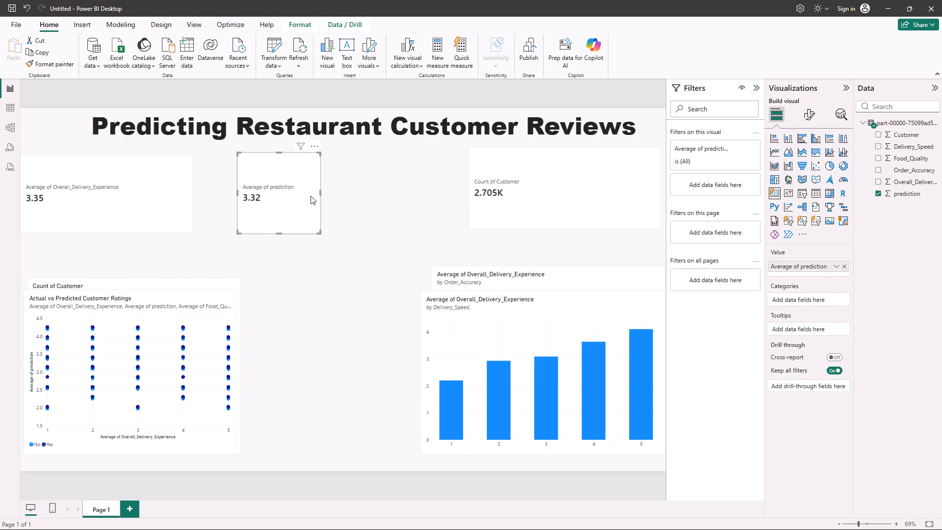
{"action": "double_click", "coordinate": [319, 192]}
{"action": "left_click_drag", "start_coordinate": [319, 192], "coordinate": [424, 186]}
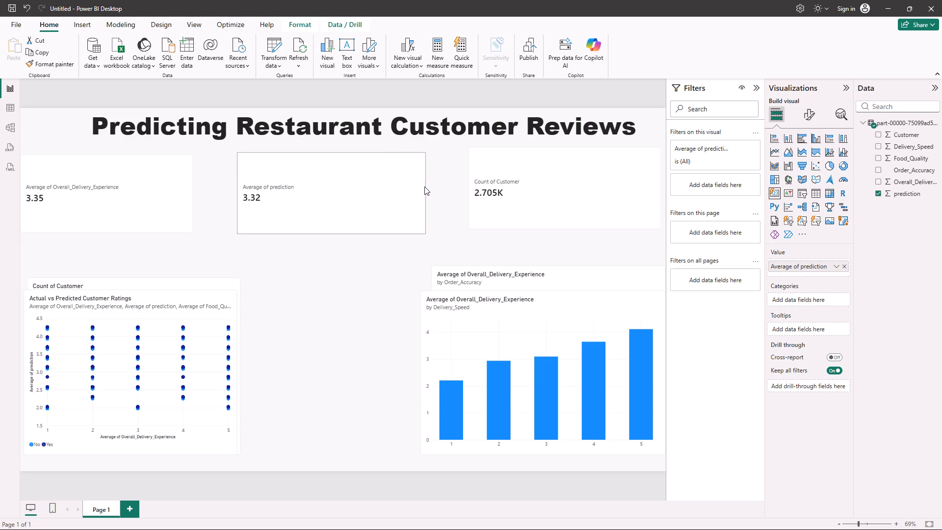
{"action": "left_click_drag", "start_coordinate": [424, 186], "coordinate": [433, 185]}
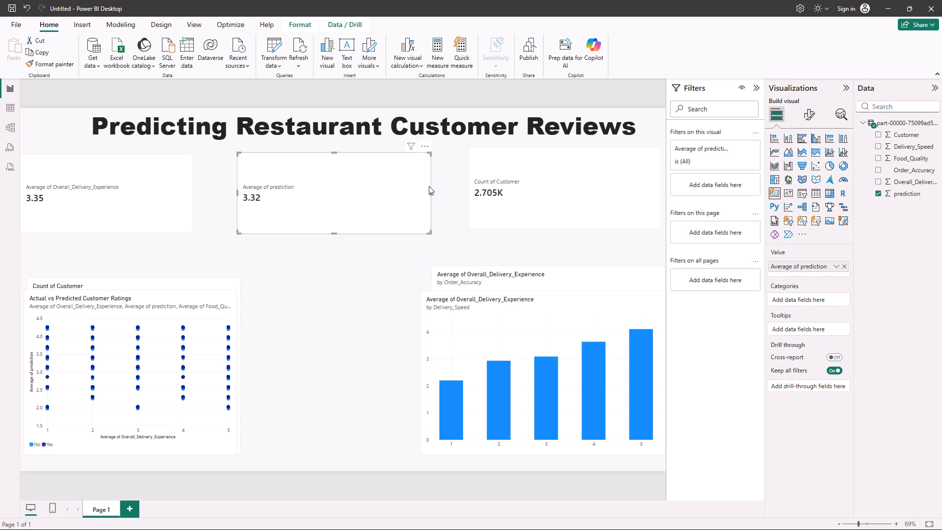
Align the Average of prediction card with the Count of Customer card and adjust the Average of Overall_Delivery_Experience card's height to match.
{"action": "left_click", "coordinate": [360, 201]}
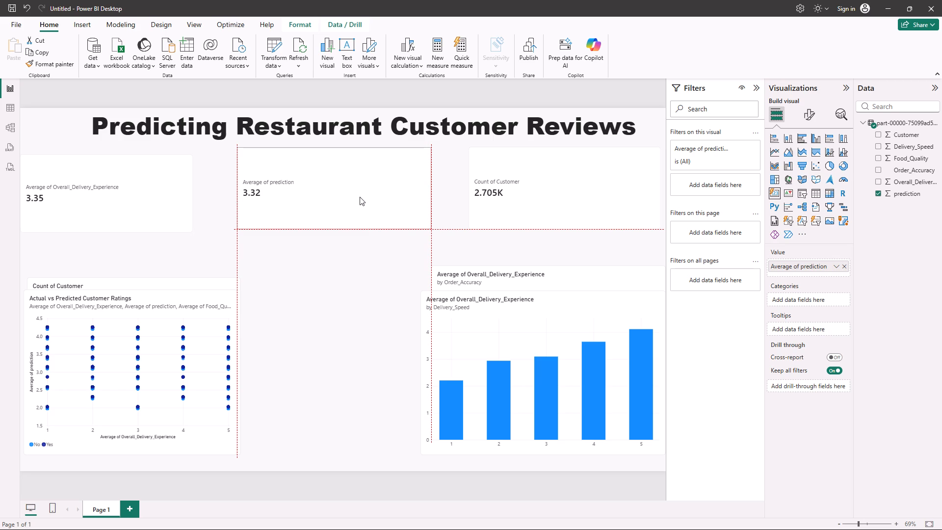
{"action": "left_click", "coordinate": [334, 148]}
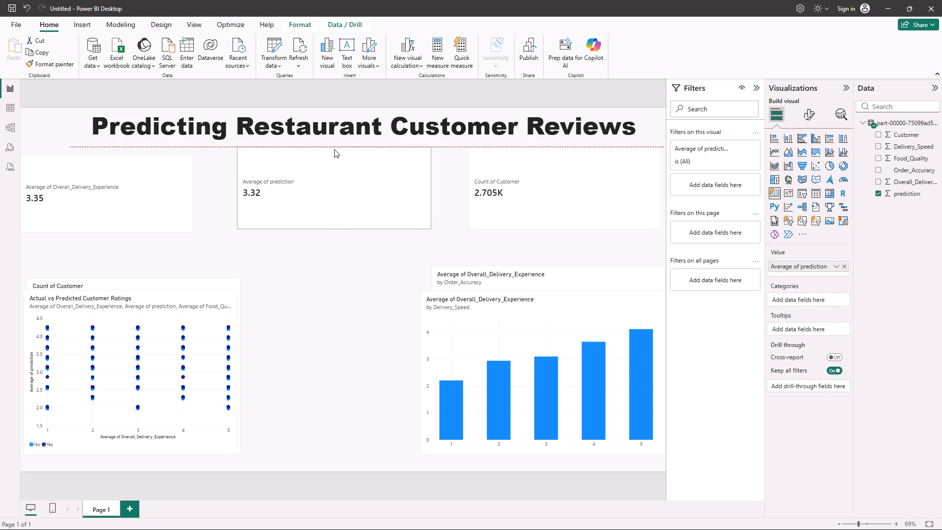
{"action": "left_click", "coordinate": [153, 223]}
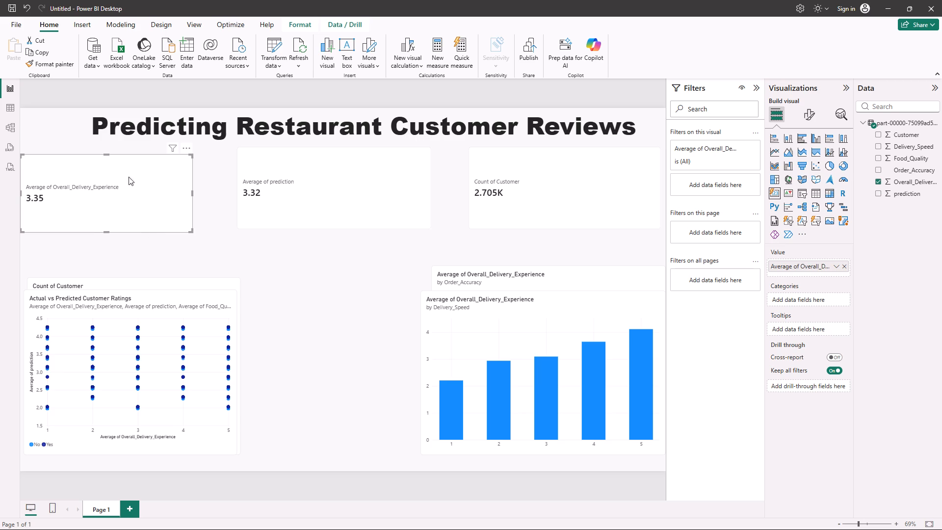
{"action": "left_click", "coordinate": [105, 156]}
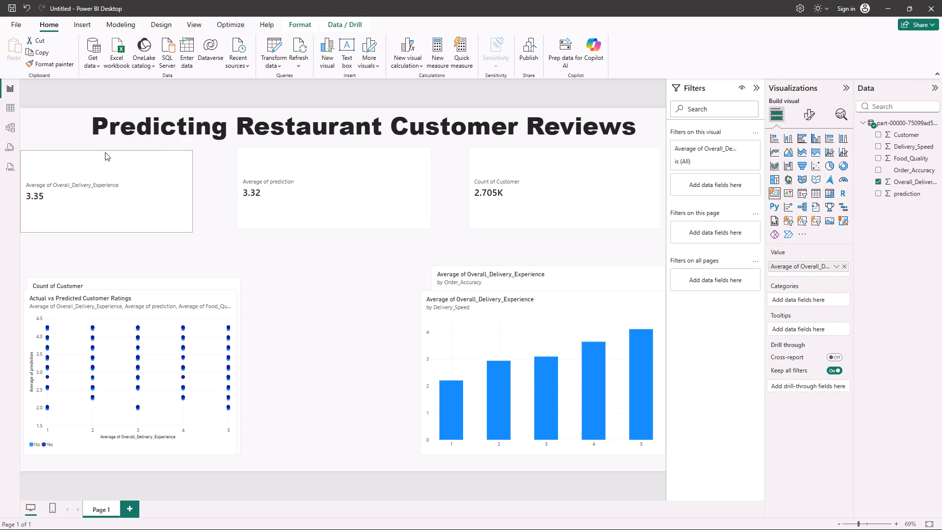
{"action": "left_click_drag", "start_coordinate": [106, 232], "coordinate": [107, 228]}
{"action": "left_click", "coordinate": [275, 278]}
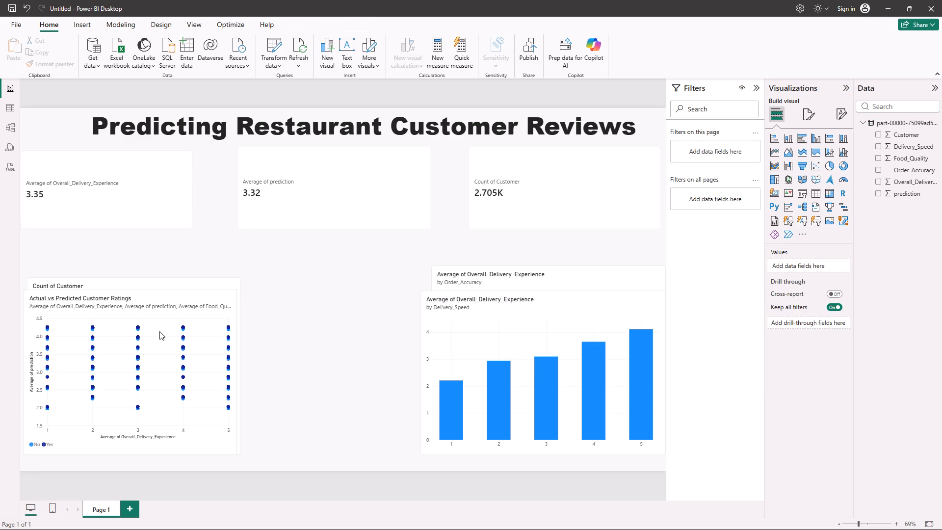
Place the Count of Customer chart beneath the first card and shift the Actual vs Predicted scatter chart to the lower middle of the page.
{"action": "left_click_drag", "start_coordinate": [159, 331], "coordinate": [152, 268]}
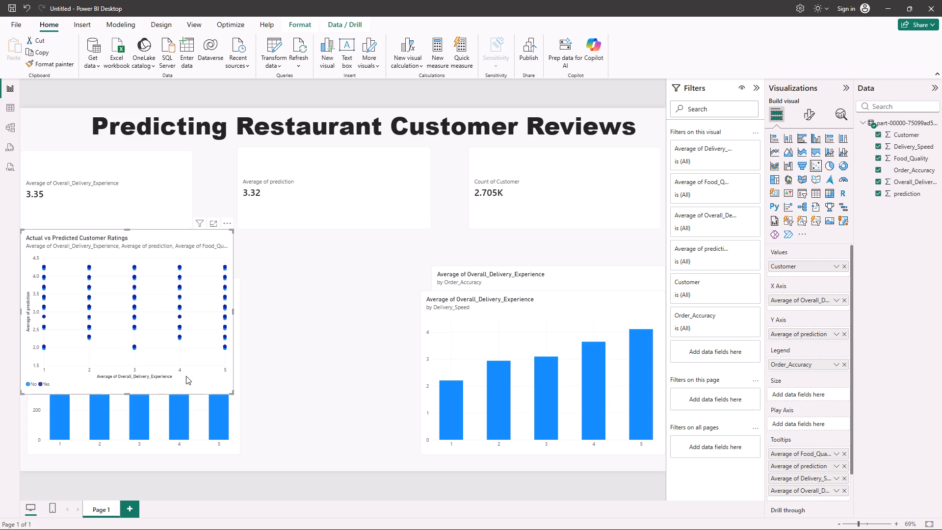
{"action": "left_click_drag", "start_coordinate": [187, 391], "coordinate": [355, 440]}
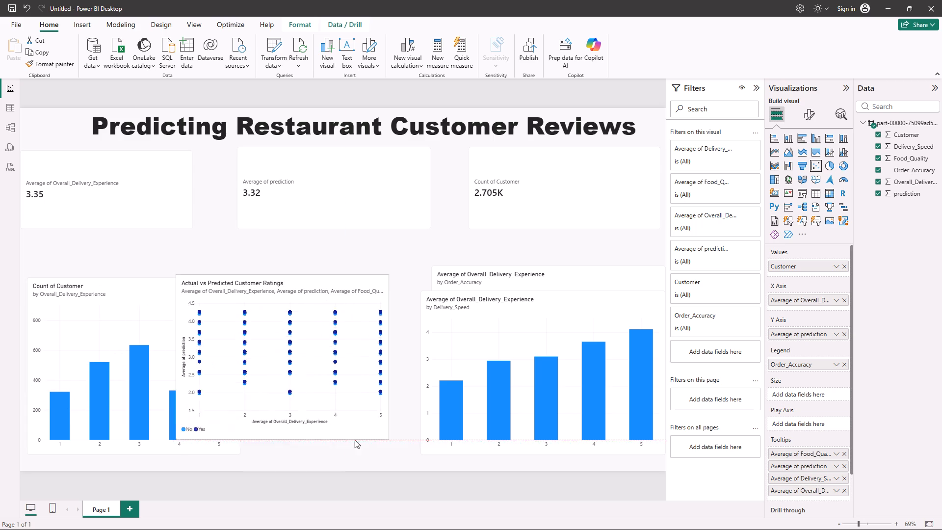
{"action": "left_click_drag", "start_coordinate": [355, 440], "coordinate": [392, 457]}
{"action": "left_click_drag", "start_coordinate": [121, 312], "coordinate": [120, 265]}
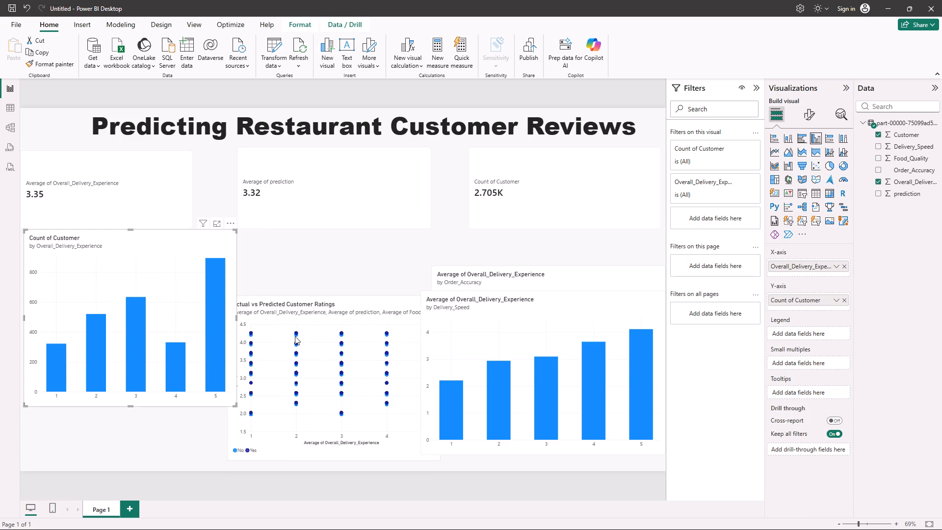
{"action": "left_click_drag", "start_coordinate": [312, 305], "coordinate": [326, 364]}
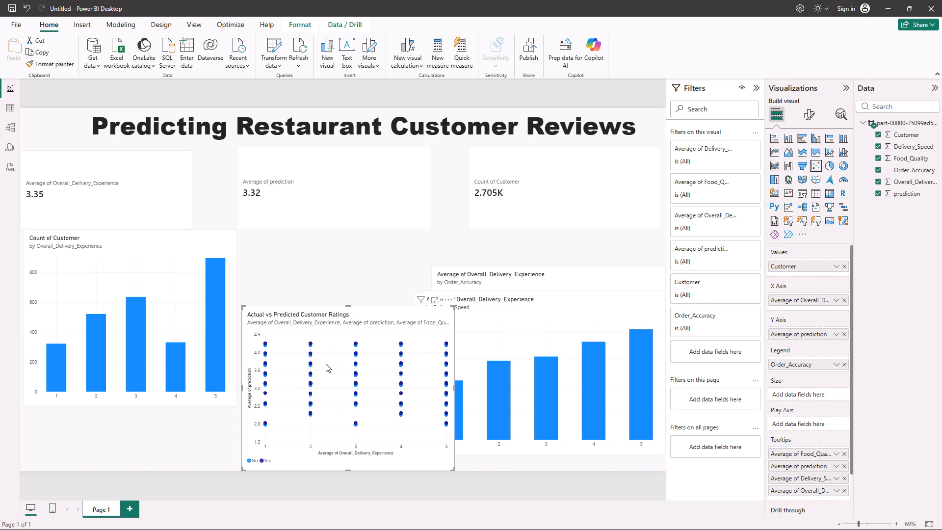
Make the Count of Customer column chart shorter and wider.
{"action": "left_click", "coordinate": [232, 292]}
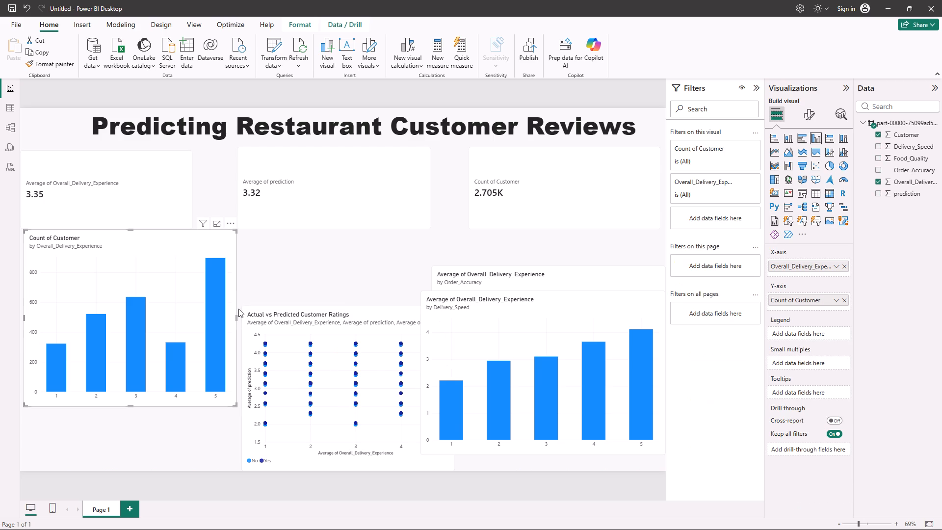
{"action": "left_click_drag", "start_coordinate": [129, 406], "coordinate": [137, 360]}
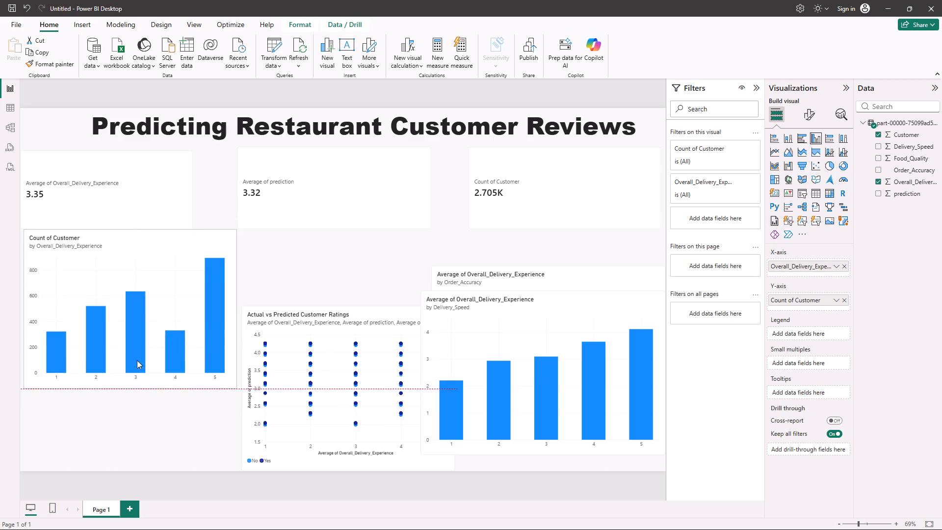
{"action": "left_click_drag", "start_coordinate": [137, 360], "coordinate": [153, 360]}
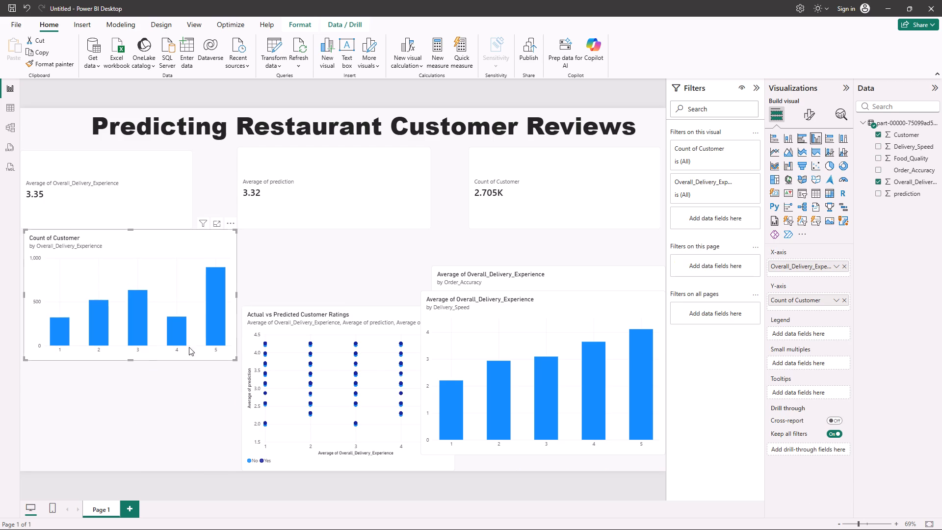
{"action": "left_click_drag", "start_coordinate": [237, 292], "coordinate": [284, 294]}
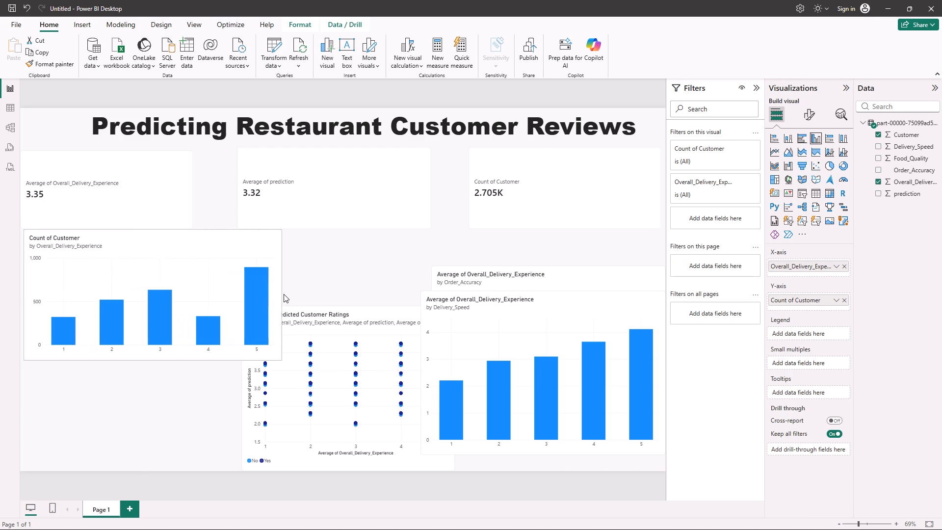
{"action": "left_click_drag", "start_coordinate": [284, 294], "coordinate": [296, 294]}
Shorten the Actual vs Predicted Customer Ratings scatter chart and move it to the page's lower-left corner beneath the Count of Customer chart.
{"action": "left_click", "coordinate": [381, 312]}
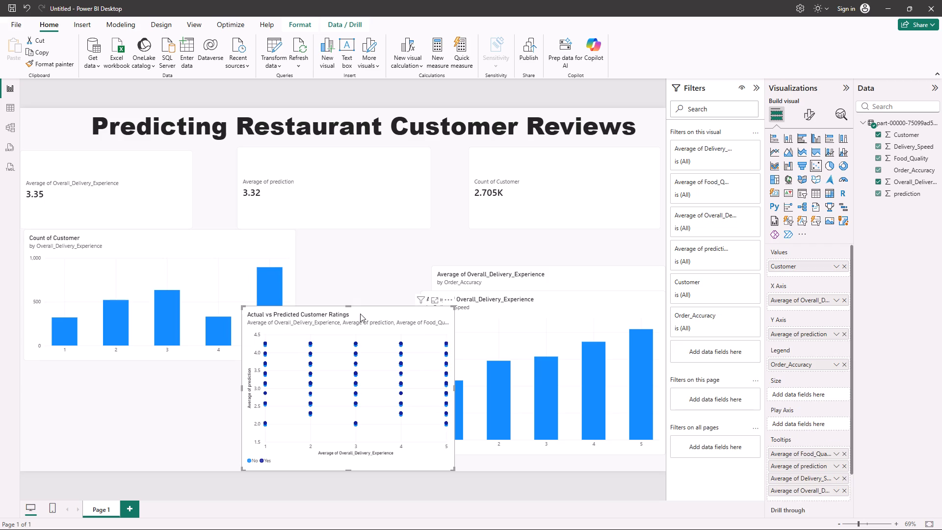
{"action": "left_click_drag", "start_coordinate": [350, 307], "coordinate": [362, 355]}
{"action": "left_click_drag", "start_coordinate": [359, 359], "coordinate": [271, 356]}
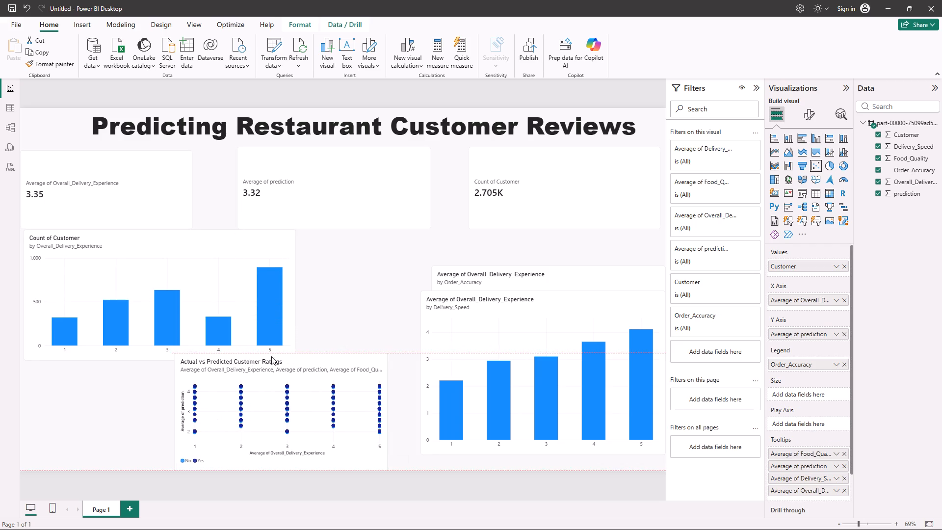
{"action": "left_click_drag", "start_coordinate": [271, 356], "coordinate": [82, 357]}
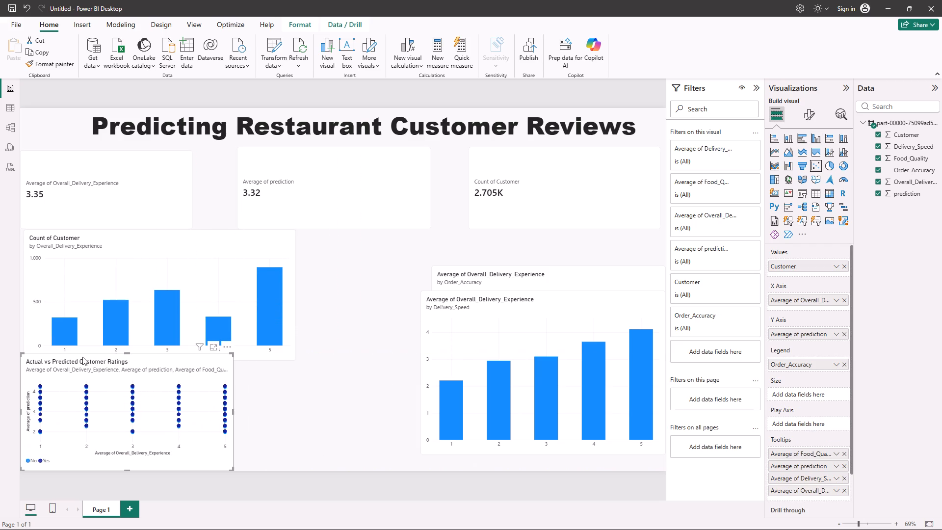
Move the Average of Overall_Delivery_Experience card up and fit the Count of Customer chart directly beneath it at the page's left edge.
{"action": "left_click_drag", "start_coordinate": [150, 185], "coordinate": [150, 175]}
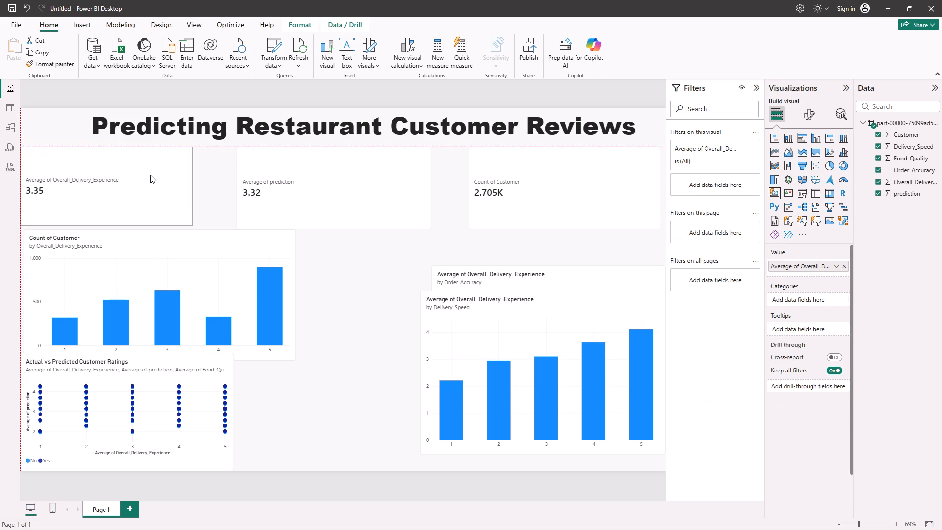
{"action": "left_click_drag", "start_coordinate": [150, 175], "coordinate": [150, 169]}
{"action": "left_click_drag", "start_coordinate": [169, 240], "coordinate": [167, 225]}
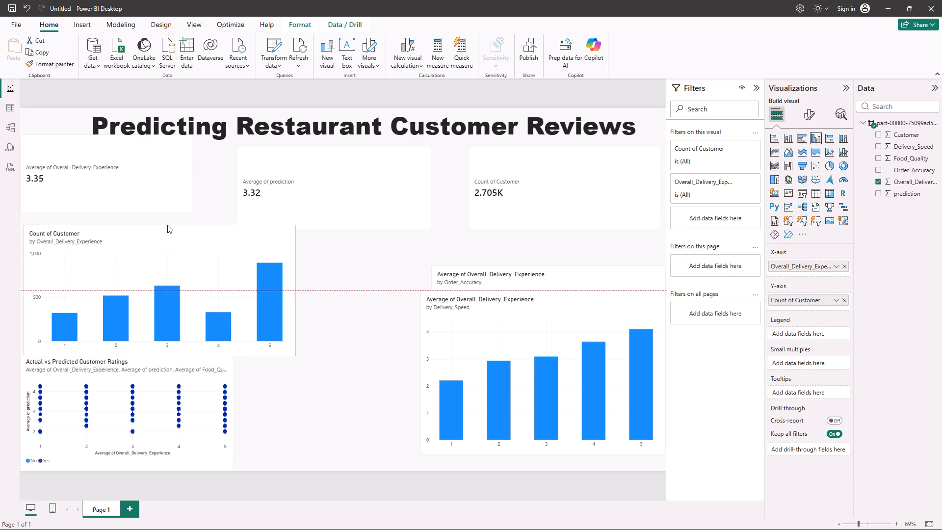
{"action": "left_click_drag", "start_coordinate": [167, 225], "coordinate": [167, 224]}
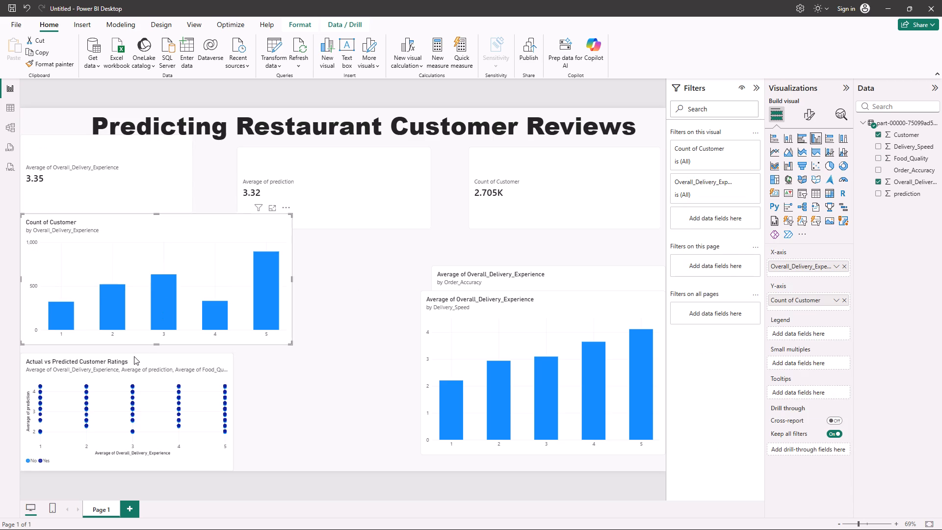
Extend the Actual vs Predicted Customer Ratings scatter chart up to the Count of Customer chart and widen it to match that chart.
{"action": "left_click", "coordinate": [134, 356]}
{"action": "left_click_drag", "start_coordinate": [126, 354], "coordinate": [126, 353]}
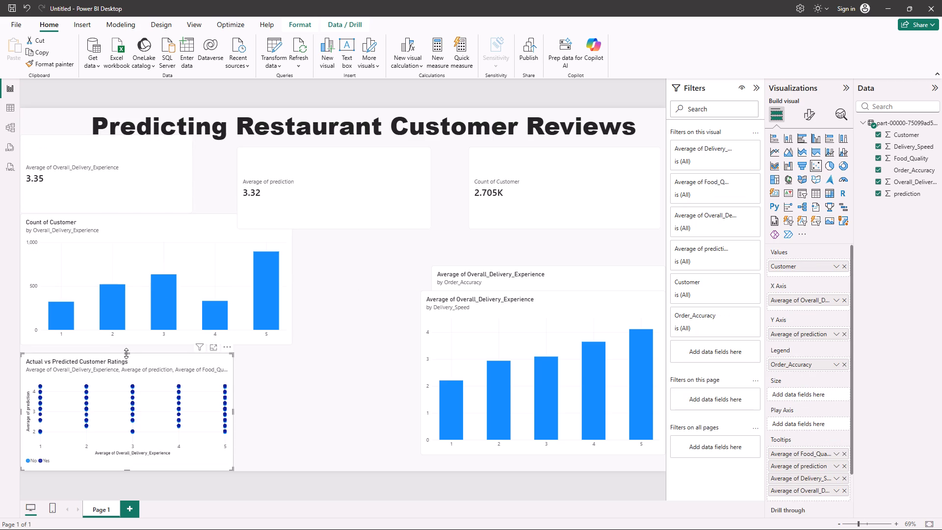
{"action": "left_click_drag", "start_coordinate": [126, 353], "coordinate": [127, 345]}
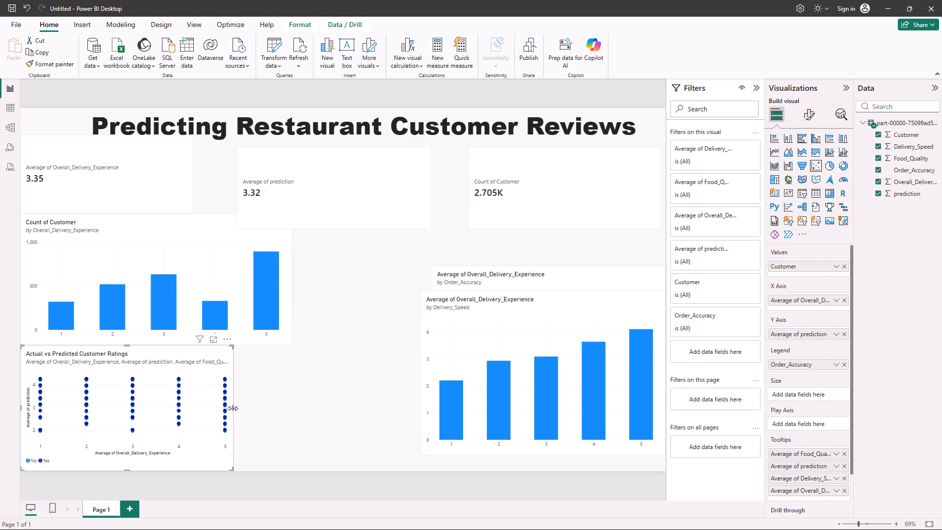
{"action": "left_click_drag", "start_coordinate": [233, 408], "coordinate": [292, 407]}
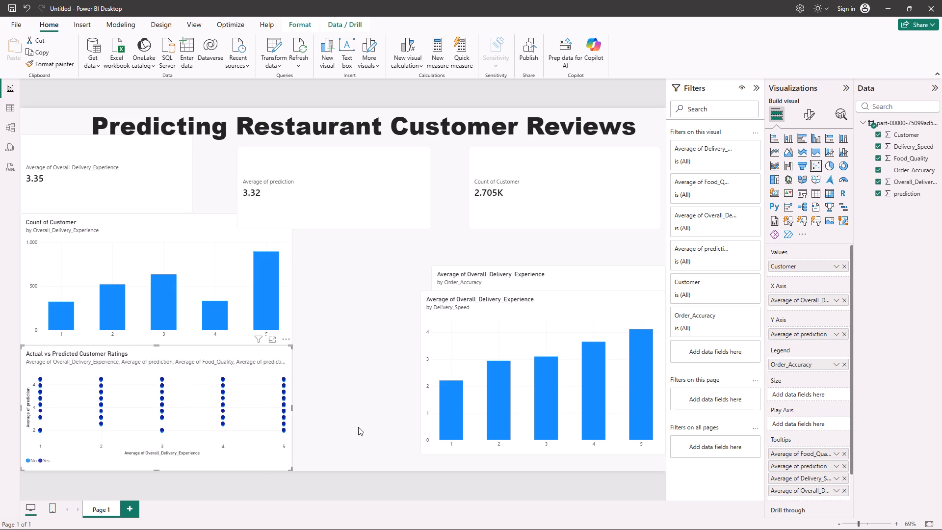
Resize the Average of Overall_Delivery_Experience by Delivery_Speed chart vertically to align its top and bottom edges with the scatter chart.
{"action": "left_click", "coordinate": [537, 324]}
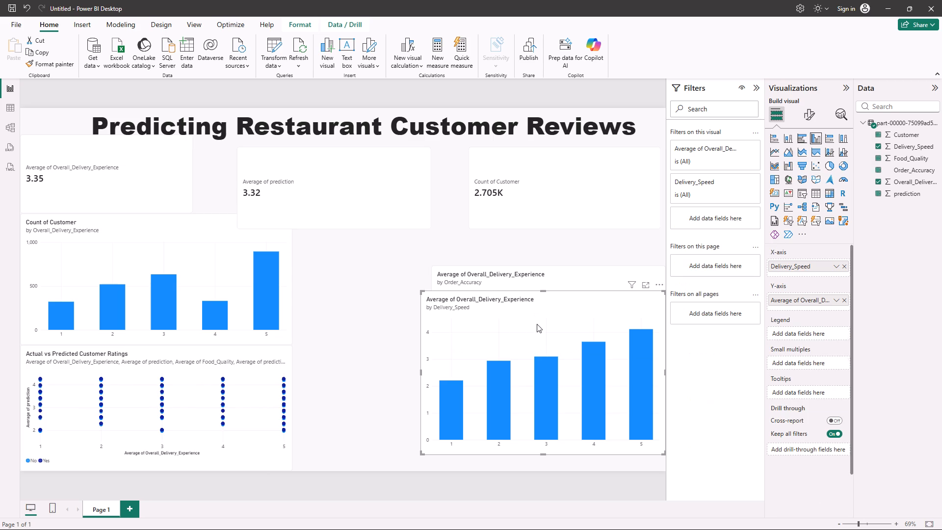
{"action": "left_click_drag", "start_coordinate": [544, 292], "coordinate": [553, 349]}
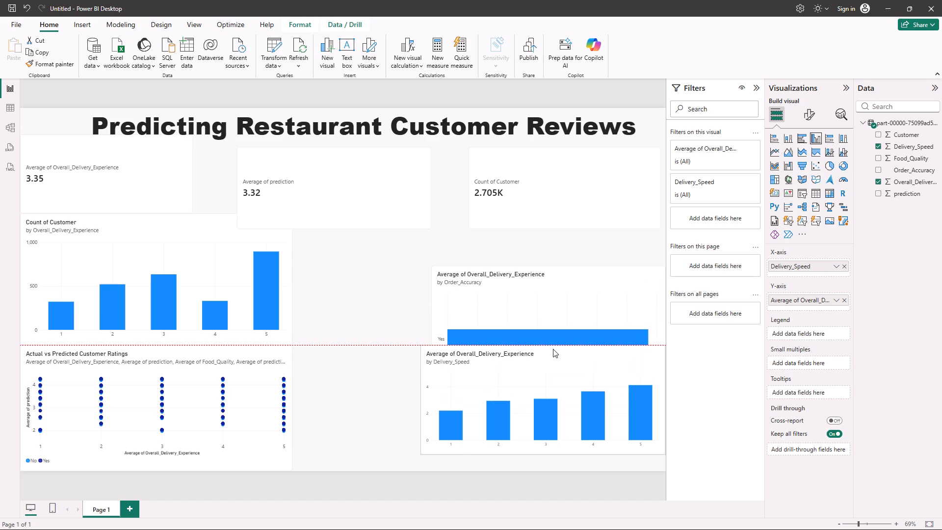
{"action": "left_click_drag", "start_coordinate": [553, 349], "coordinate": [553, 350]}
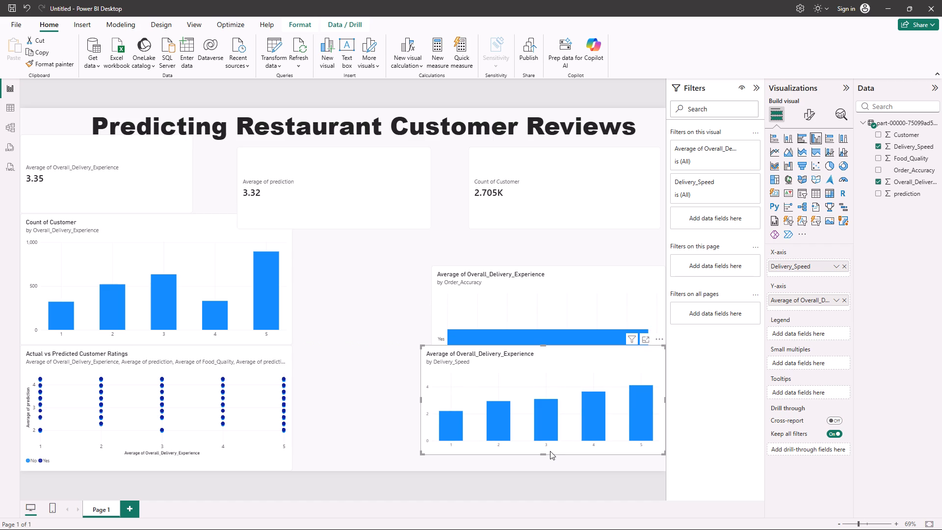
{"action": "left_click", "coordinate": [543, 455]}
{"action": "left_click", "coordinate": [539, 451]}
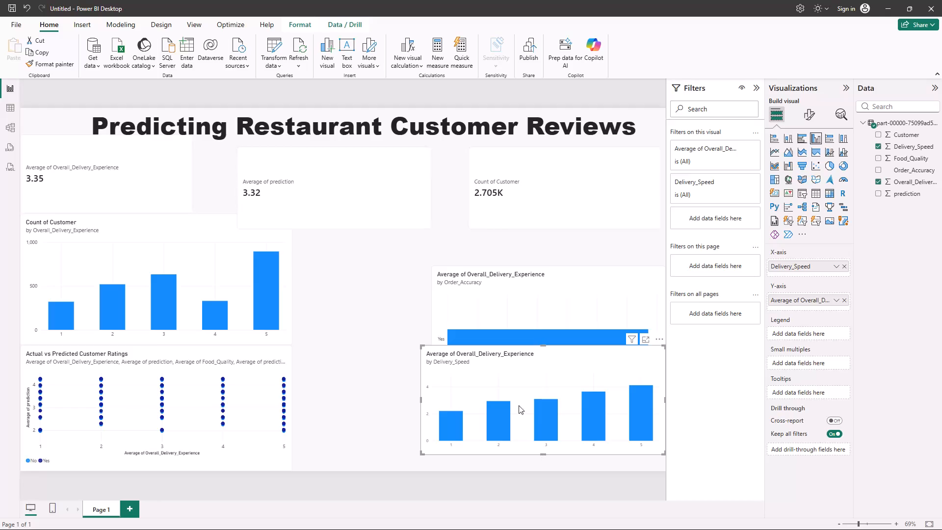
{"action": "left_click", "coordinate": [520, 385]}
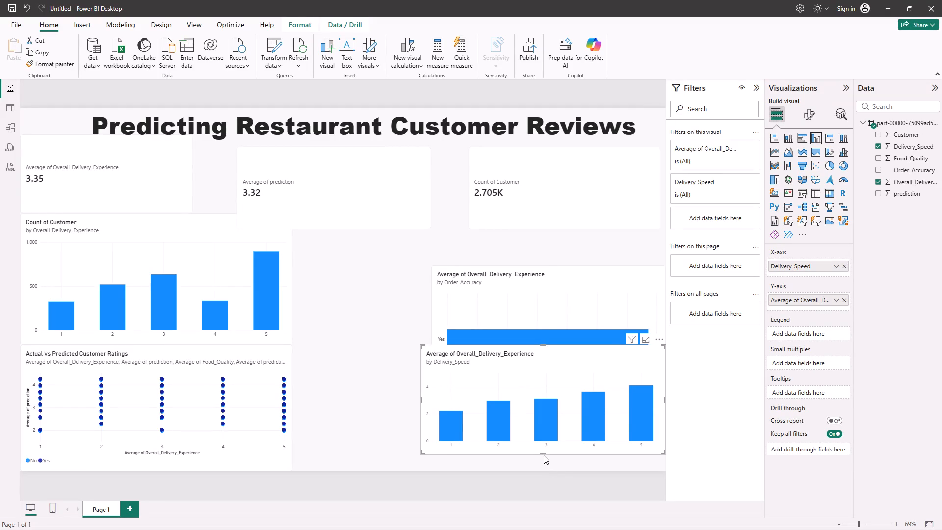
{"action": "left_click_drag", "start_coordinate": [543, 453], "coordinate": [544, 463]}
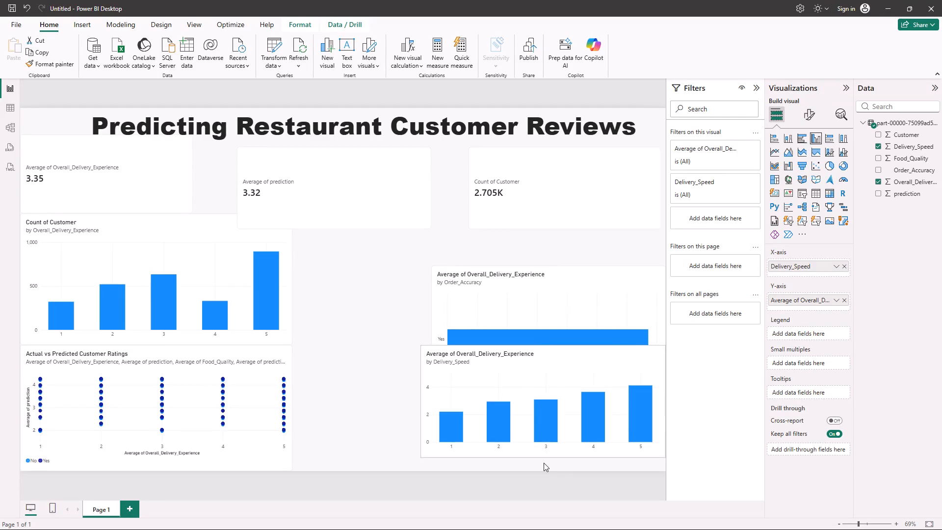
{"action": "left_click_drag", "start_coordinate": [544, 463], "coordinate": [544, 466]}
{"action": "left_click", "coordinate": [544, 466]}
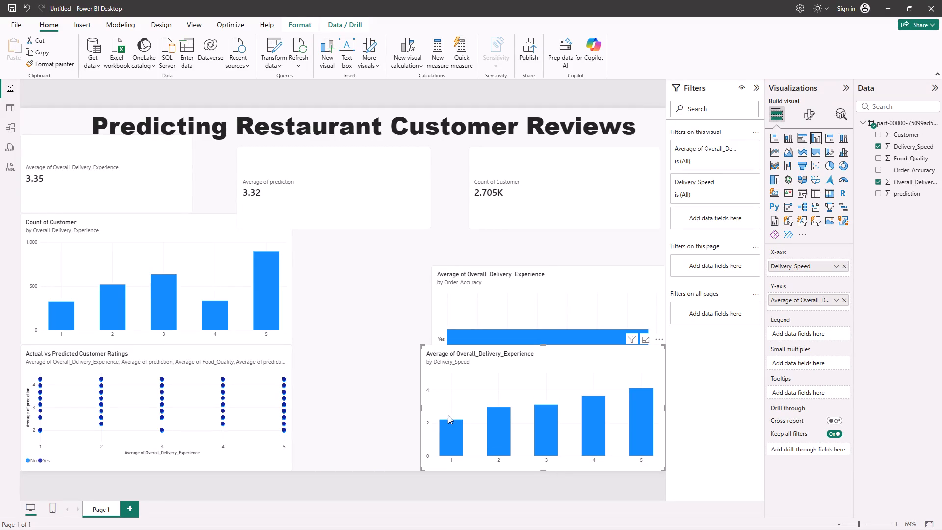
Widen the Delivery_Speed chart leftward to just past the page's centre, leaving a gap beside the scatter chart.
{"action": "left_click_drag", "start_coordinate": [421, 408], "coordinate": [384, 404]}
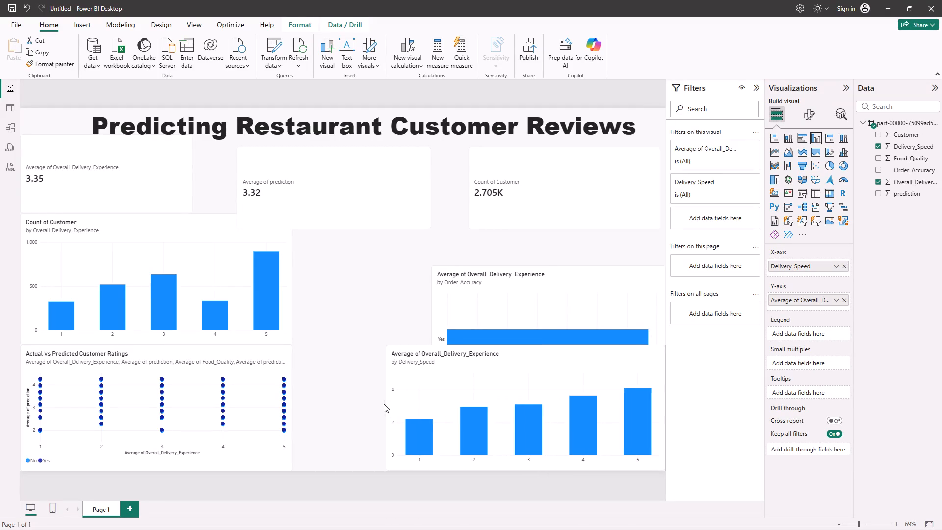
{"action": "left_click_drag", "start_coordinate": [384, 404], "coordinate": [350, 397]}
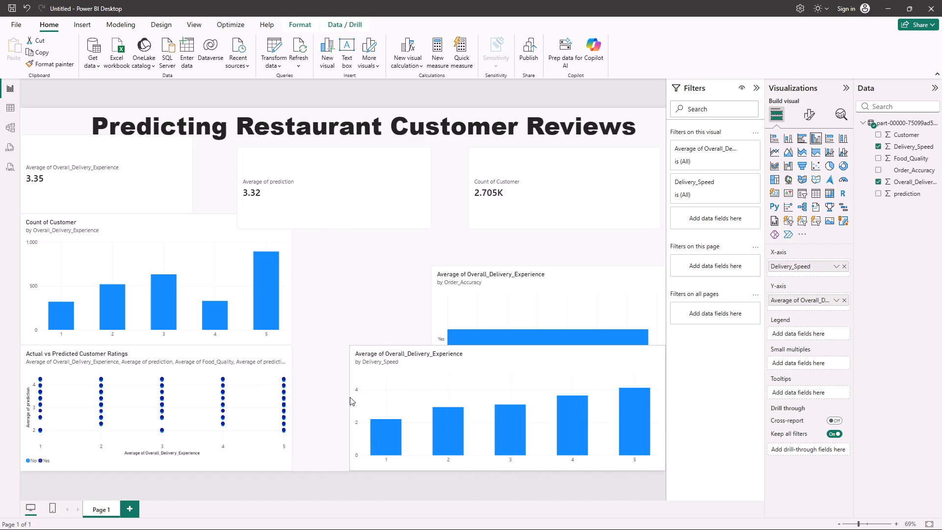
{"action": "left_click_drag", "start_coordinate": [350, 397], "coordinate": [360, 399]}
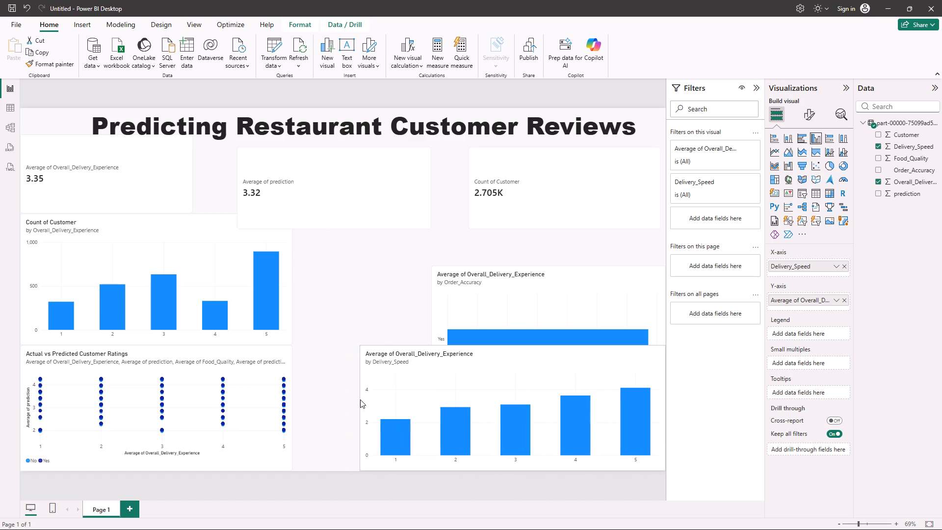
{"action": "left_click_drag", "start_coordinate": [360, 399], "coordinate": [367, 400]}
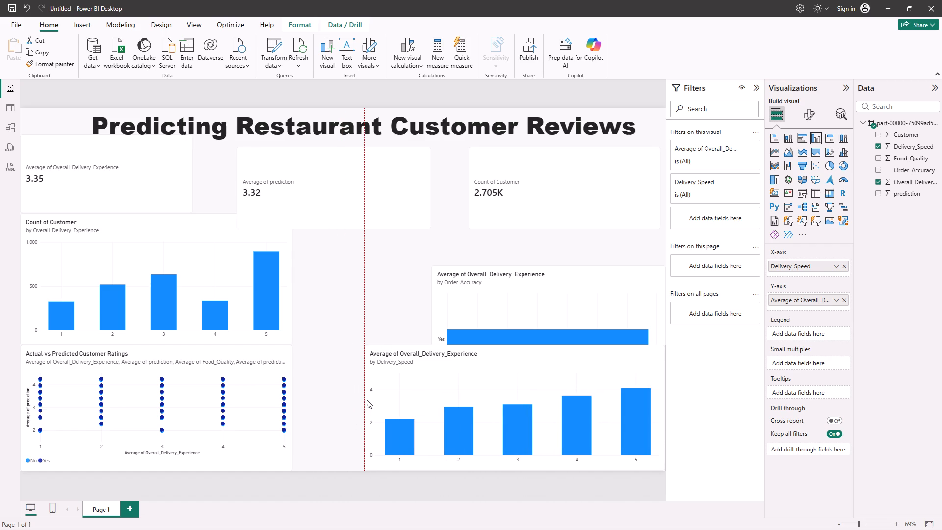
{"action": "left_click_drag", "start_coordinate": [367, 400], "coordinate": [400, 404]}
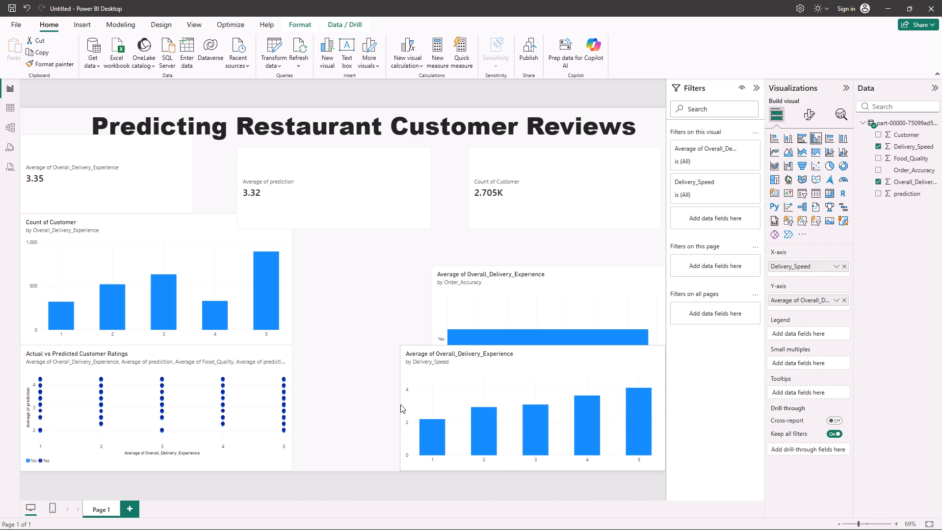
{"action": "left_click_drag", "start_coordinate": [400, 404], "coordinate": [341, 400]}
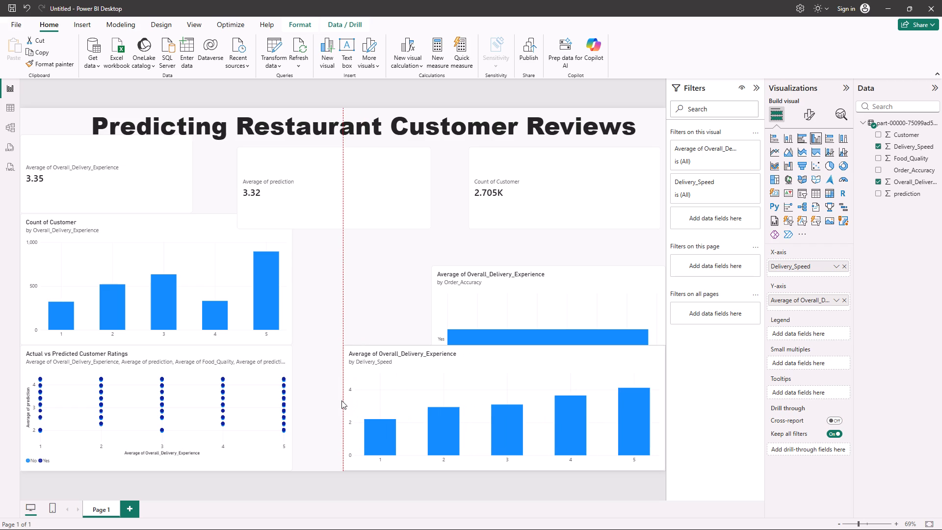
{"action": "left_click_drag", "start_coordinate": [341, 400], "coordinate": [364, 402]}
Widen the Actual vs Predicted Customer Ratings scatter chart toward the Delivery_Speed chart, keeping a narrow gap between them.
{"action": "left_click", "coordinate": [268, 395]}
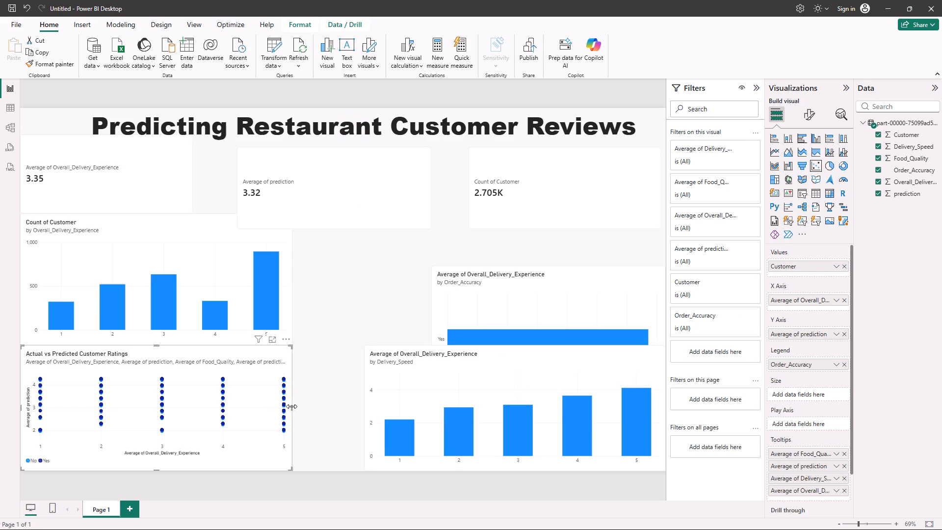
{"action": "left_click_drag", "start_coordinate": [291, 406], "coordinate": [338, 408]}
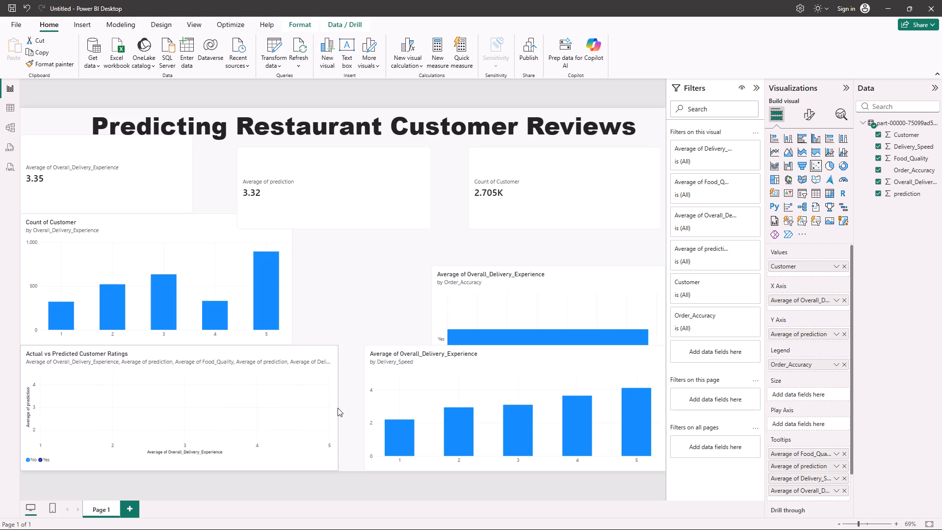
{"action": "left_click_drag", "start_coordinate": [338, 408], "coordinate": [332, 408]}
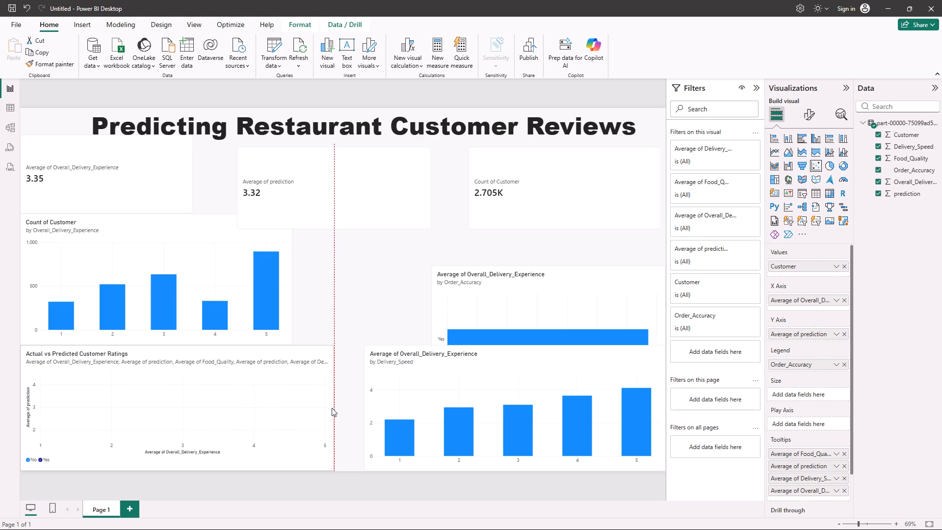
{"action": "left_click_drag", "start_coordinate": [332, 408], "coordinate": [333, 408]}
{"action": "left_click", "coordinate": [389, 336]}
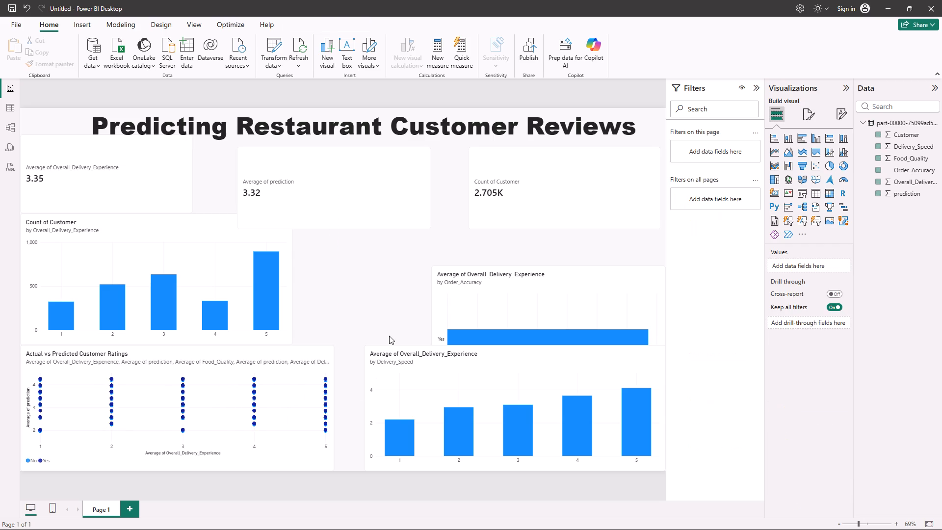
Fit the Average of Overall_Delivery_Experience by Order_Accuracy chart above the Delivery_Speed chart, matching its left edge and the Count of Customer chart's height.
{"action": "left_click_drag", "start_coordinate": [511, 298], "coordinate": [507, 270]}
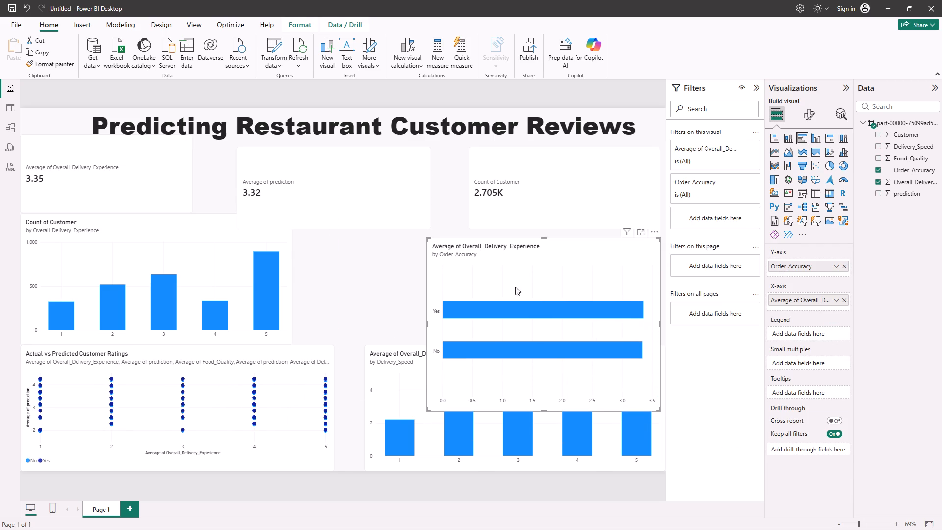
{"action": "left_click_drag", "start_coordinate": [545, 412], "coordinate": [530, 324]}
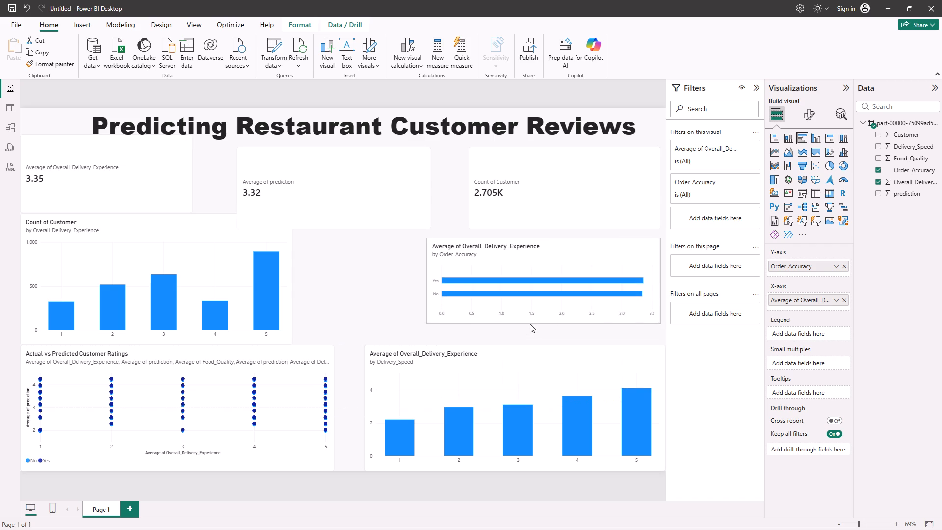
{"action": "left_click_drag", "start_coordinate": [530, 324], "coordinate": [533, 344]}
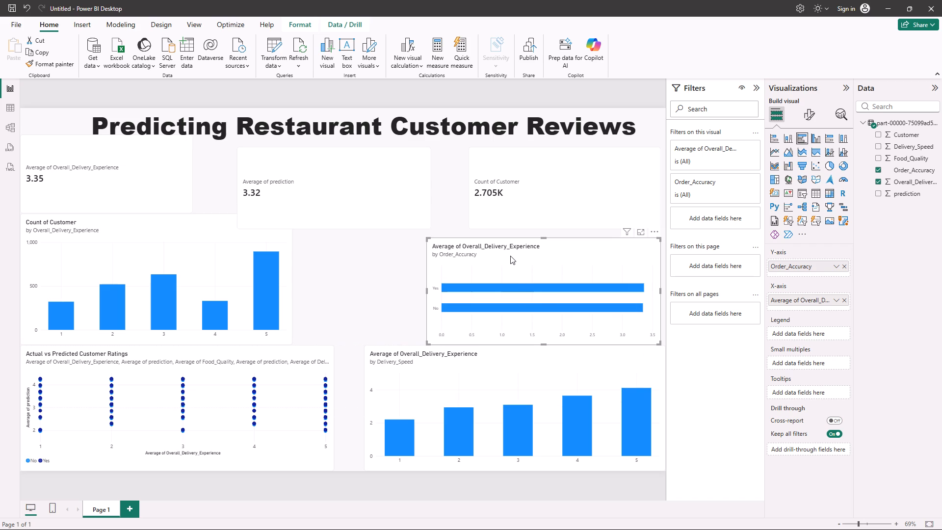
{"action": "left_click_drag", "start_coordinate": [544, 238], "coordinate": [544, 200]}
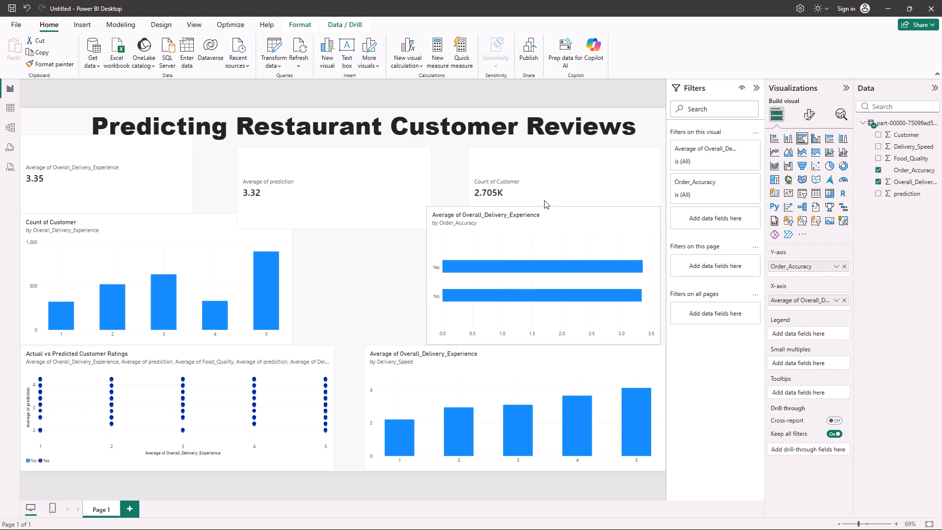
{"action": "left_click_drag", "start_coordinate": [544, 200], "coordinate": [549, 205]}
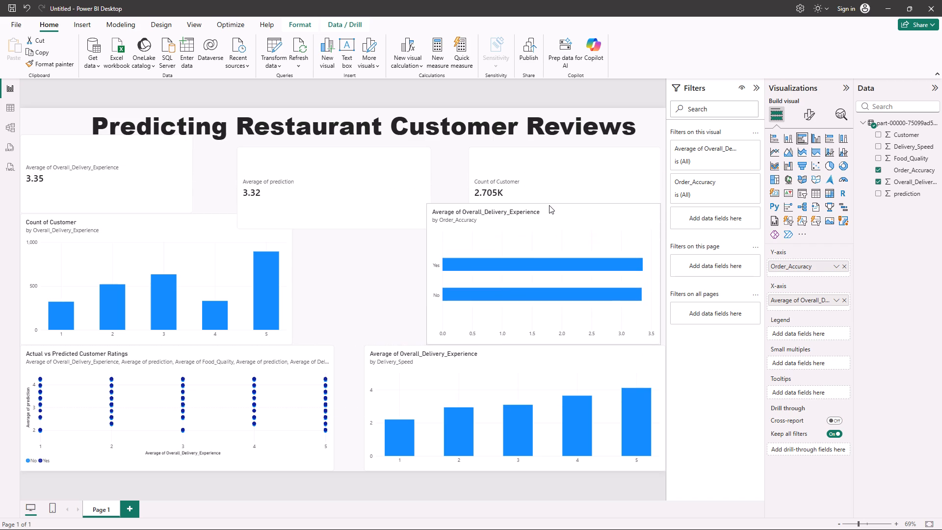
{"action": "left_click_drag", "start_coordinate": [549, 205], "coordinate": [550, 213]}
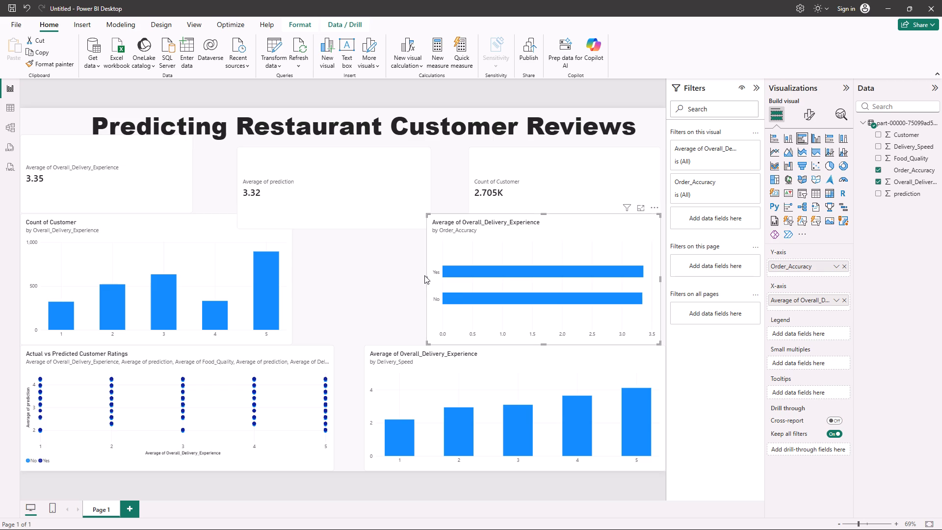
{"action": "left_click_drag", "start_coordinate": [427, 281], "coordinate": [366, 286]}
Widen the Count of Customer column chart to match the scatter chart beneath it.
{"action": "left_click", "coordinate": [281, 276]}
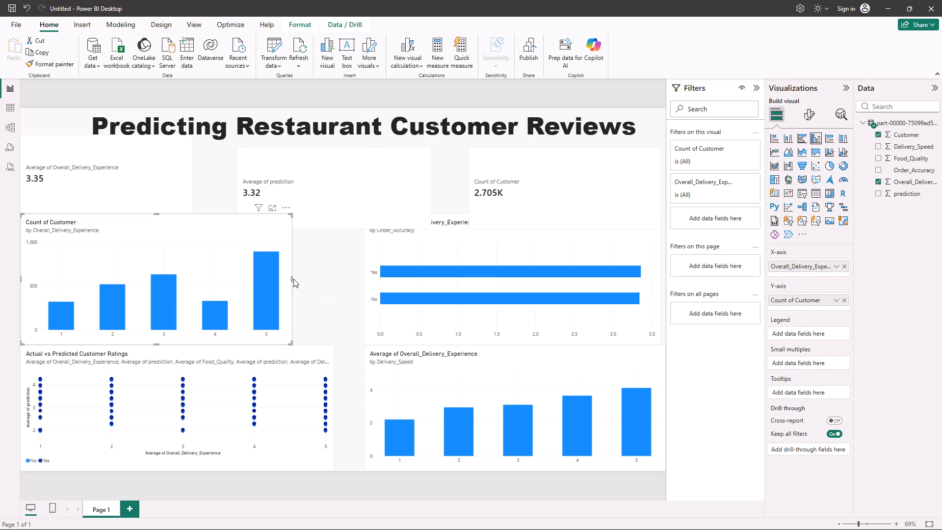
{"action": "left_click_drag", "start_coordinate": [291, 279], "coordinate": [334, 282]}
Resize the Average of prediction, Average of Overall_Delivery_Experience and Count of Customer cards to one common height, aligned in a row directly above the charts.
{"action": "left_click", "coordinate": [384, 205]}
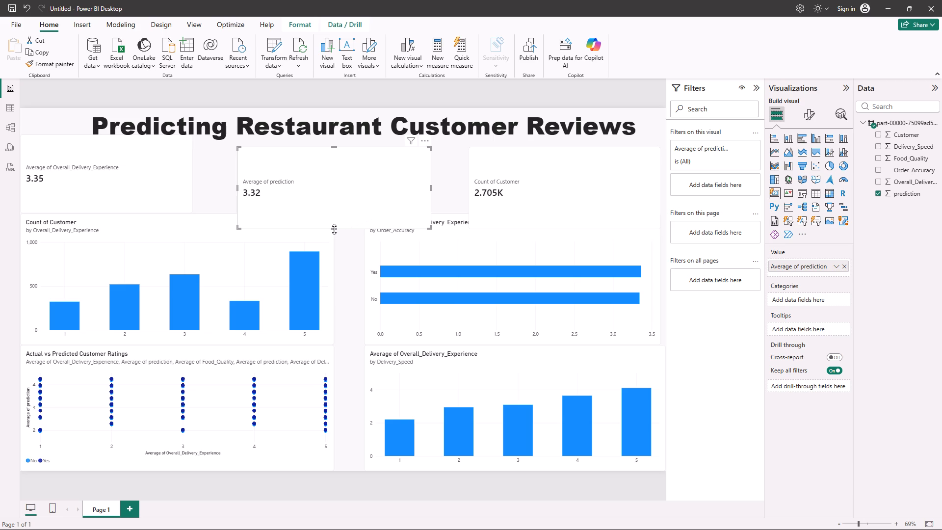
{"action": "left_click_drag", "start_coordinate": [334, 227], "coordinate": [343, 209]}
{"action": "left_click", "coordinate": [193, 199]}
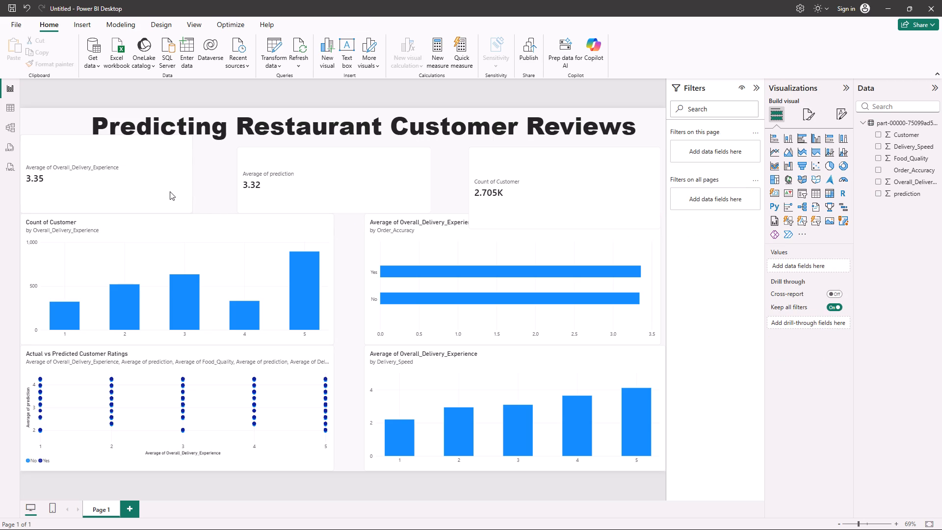
{"action": "left_click", "coordinate": [170, 191]}
{"action": "left_click_drag", "start_coordinate": [106, 135], "coordinate": [107, 139]}
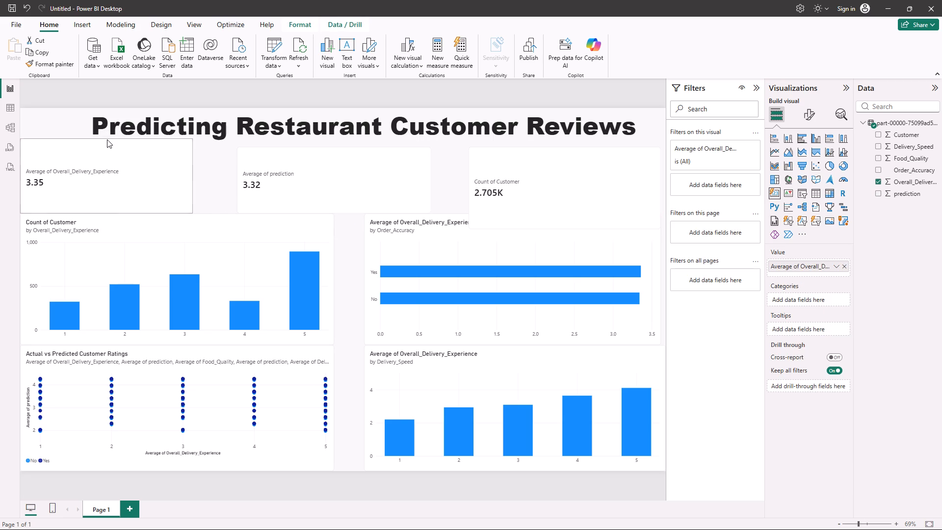
{"action": "left_click_drag", "start_coordinate": [107, 139], "coordinate": [110, 148]}
{"action": "left_click", "coordinate": [135, 172]}
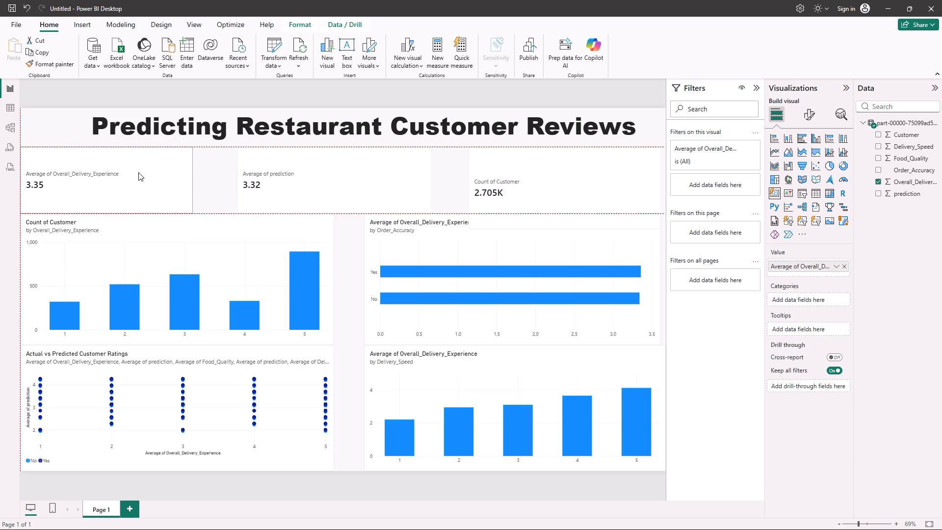
{"action": "left_click", "coordinate": [556, 176]}
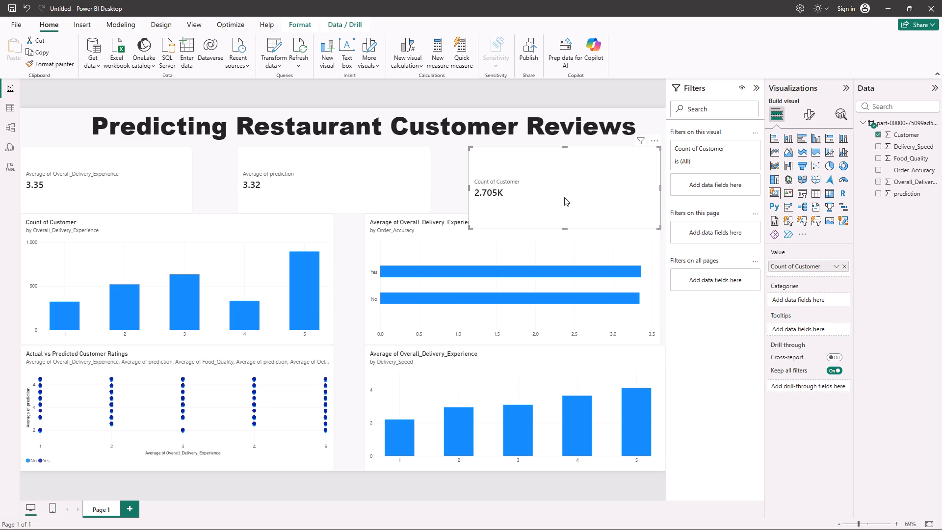
{"action": "left_click_drag", "start_coordinate": [564, 229], "coordinate": [569, 208]}
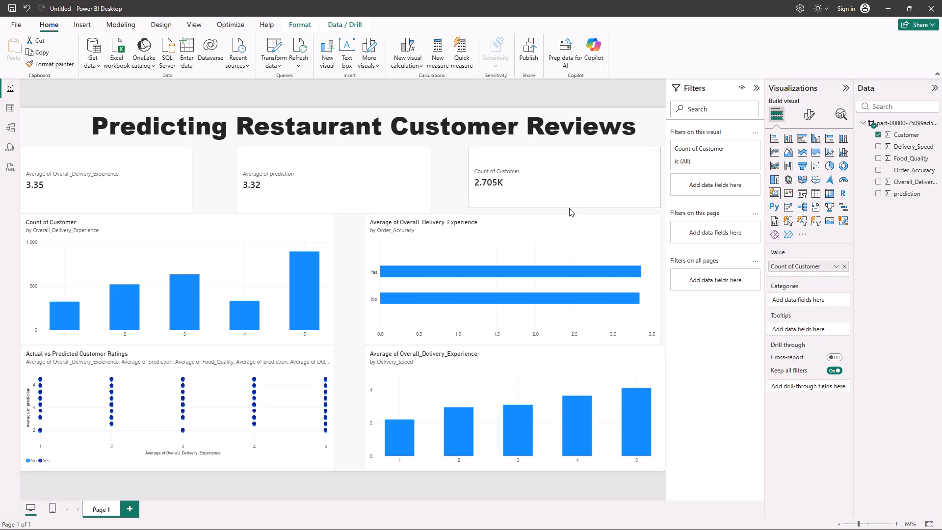
{"action": "left_click_drag", "start_coordinate": [569, 208], "coordinate": [569, 212]}
{"action": "left_click", "coordinate": [342, 284]}
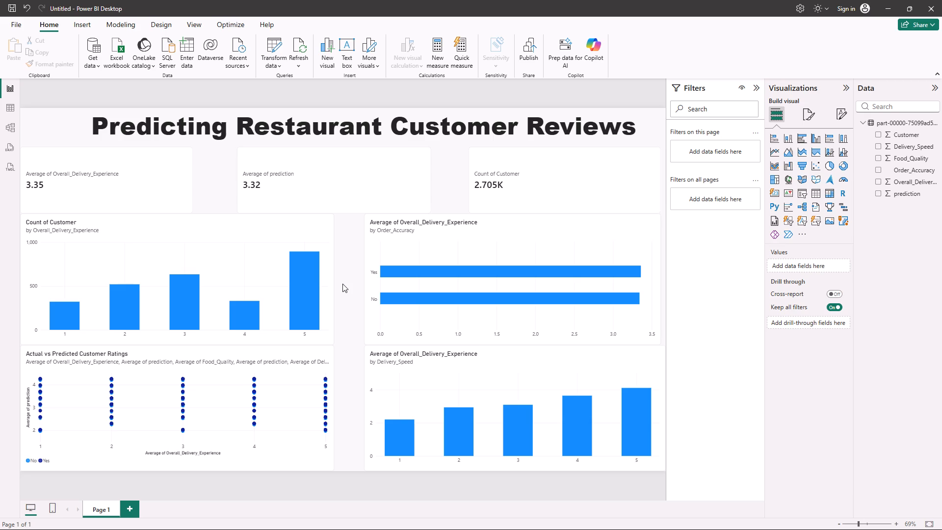
Shorten the Count of Customer and Order_Accuracy charts slightly, and extend the scatter and Delivery_Speed charts upward to meet their bottom edges.
{"action": "left_click", "coordinate": [157, 260]}
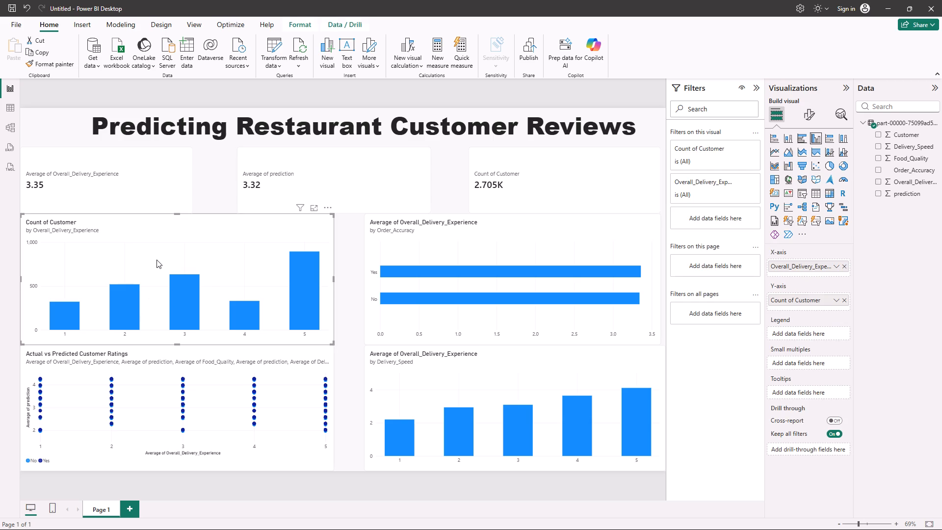
{"action": "left_click_drag", "start_coordinate": [177, 343], "coordinate": [178, 334]}
{"action": "left_click", "coordinate": [177, 352]}
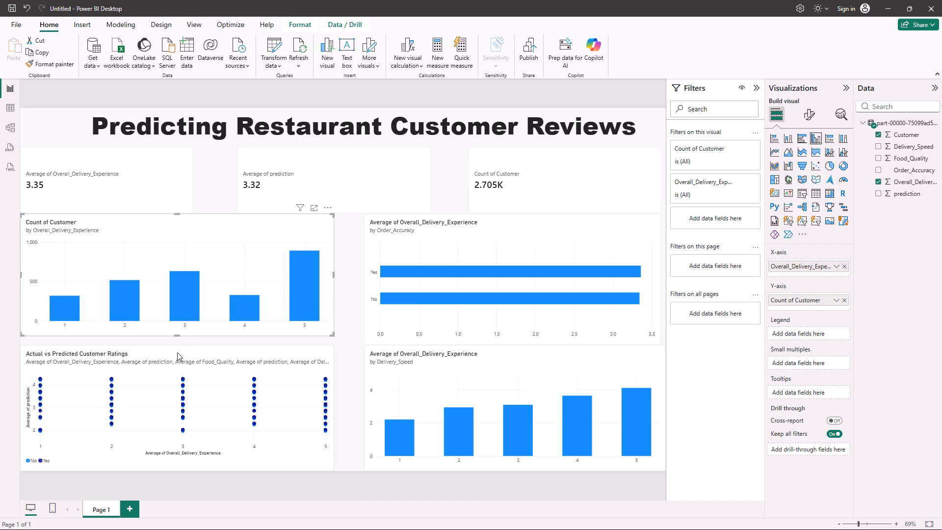
{"action": "left_click_drag", "start_coordinate": [176, 346], "coordinate": [176, 340]}
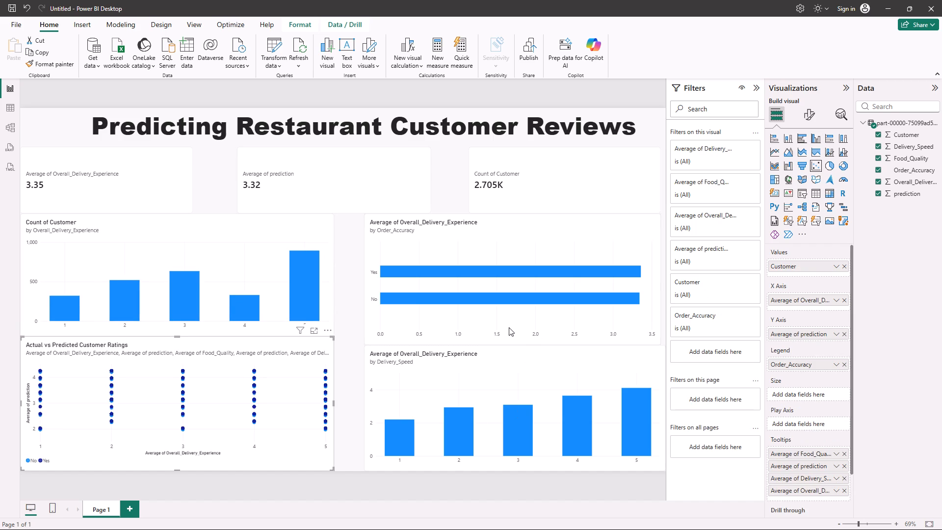
{"action": "left_click", "coordinate": [509, 327]}
{"action": "left_click_drag", "start_coordinate": [510, 344], "coordinate": [511, 337]}
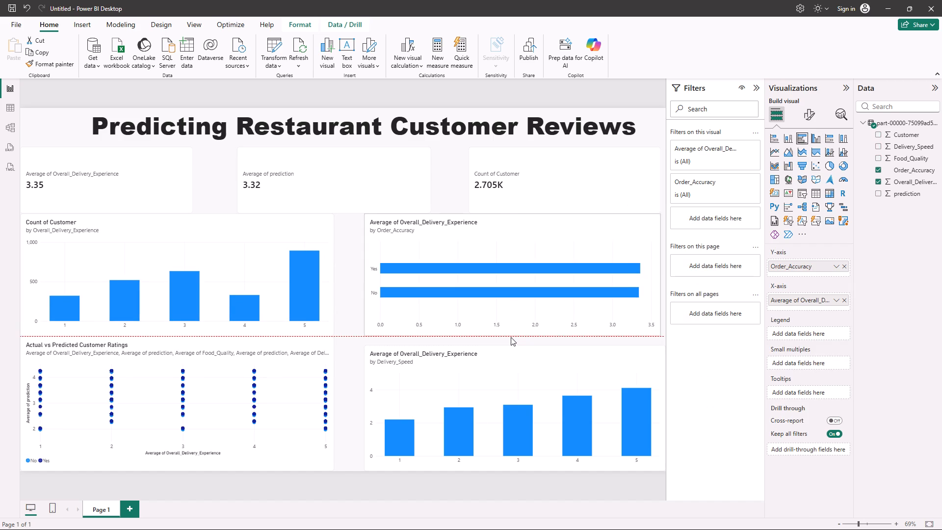
{"action": "left_click_drag", "start_coordinate": [511, 337], "coordinate": [511, 337]}
{"action": "left_click", "coordinate": [515, 360]}
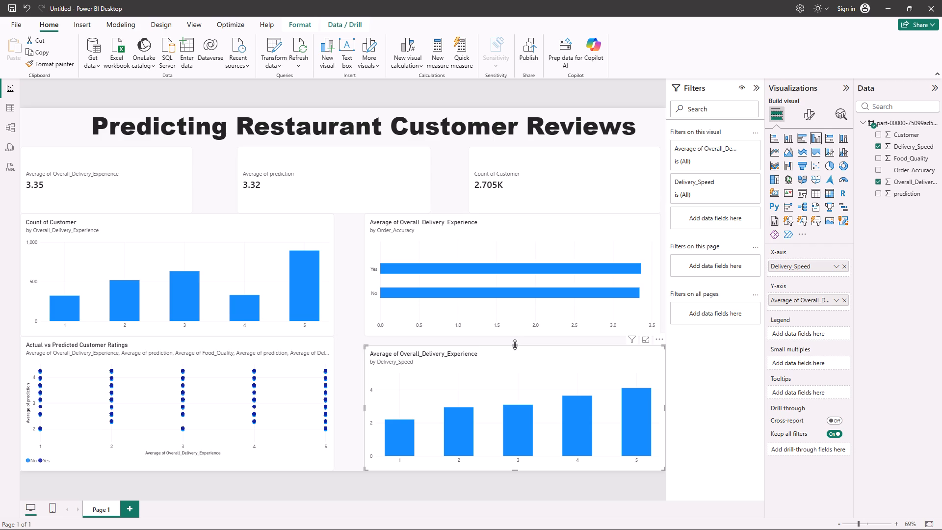
{"action": "left_click_drag", "start_coordinate": [515, 344], "coordinate": [515, 338]}
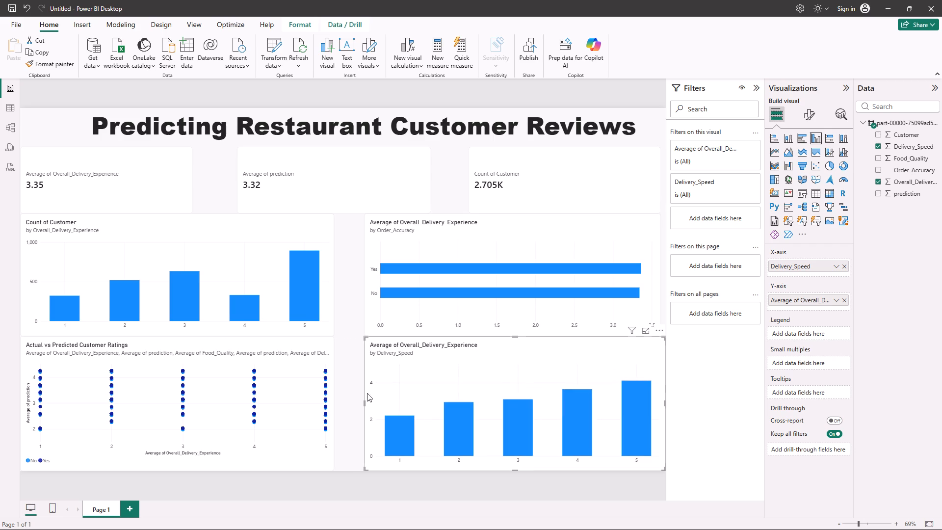
{"action": "left_click", "coordinate": [359, 491]}
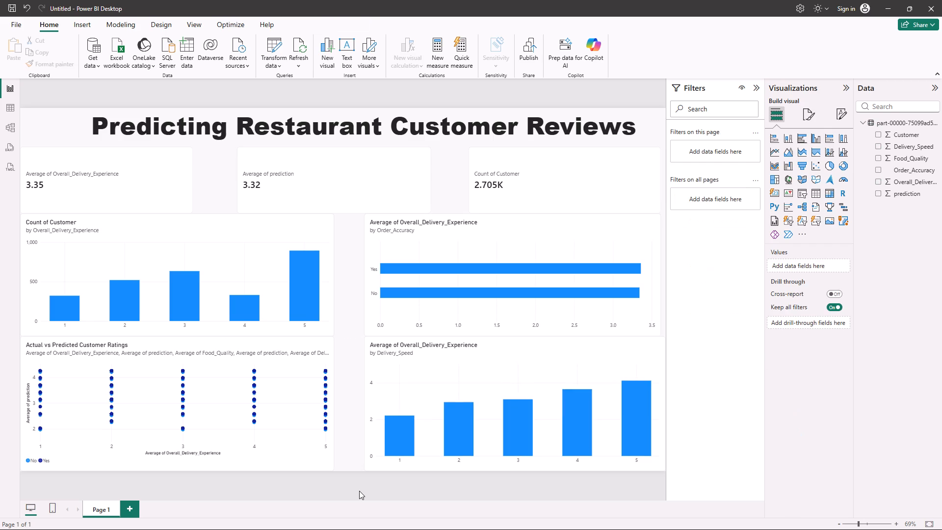
Capture a screenshot of the whole dashboard page, from the title down to the bottom charts.
{"action": "key", "text": "Print"}
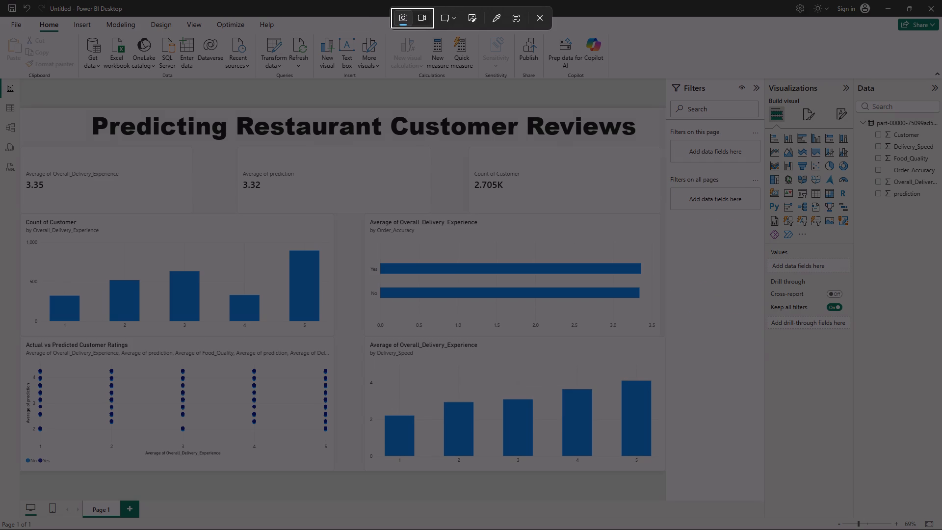
{"action": "left_click_drag", "start_coordinate": [20, 107], "coordinate": [633, 477]}
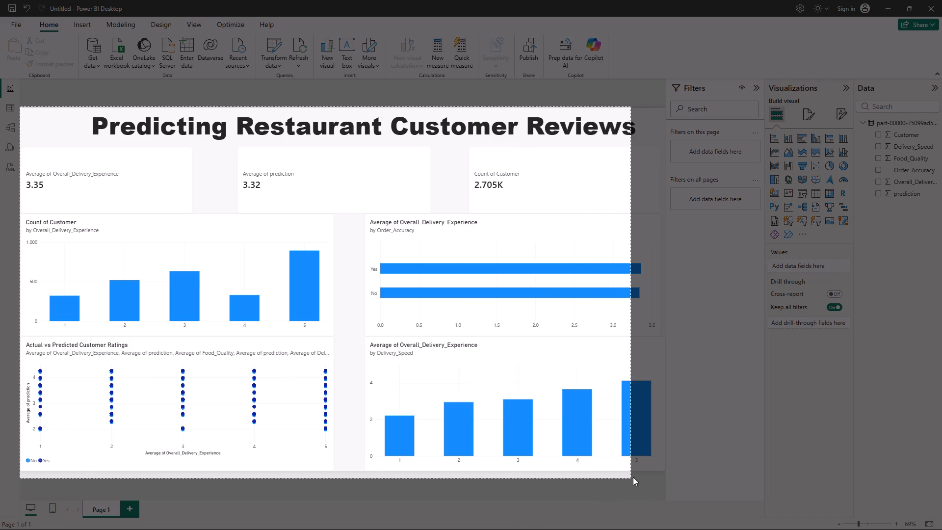
{"action": "left_click_drag", "start_coordinate": [633, 477], "coordinate": [664, 474]}
{"action": "key", "text": "alt+Tab"}
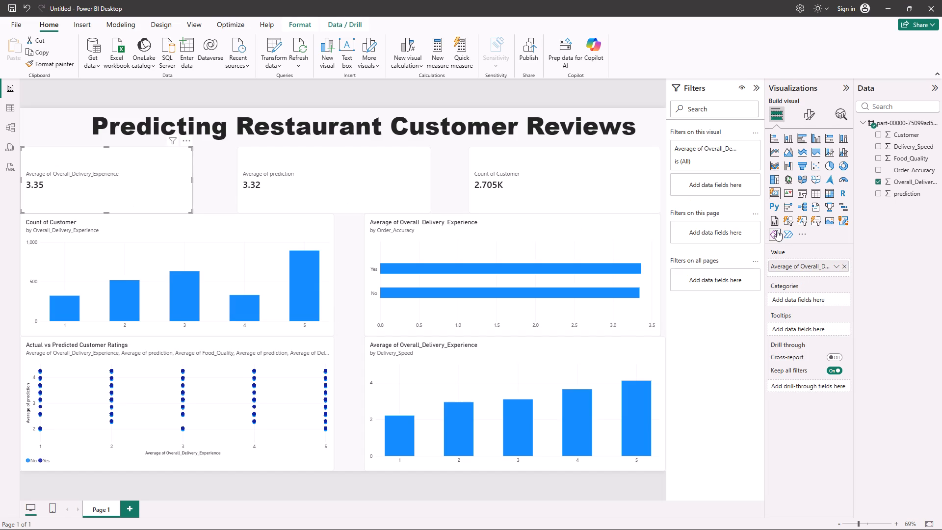
{"action": "left_click", "coordinate": [810, 113]}
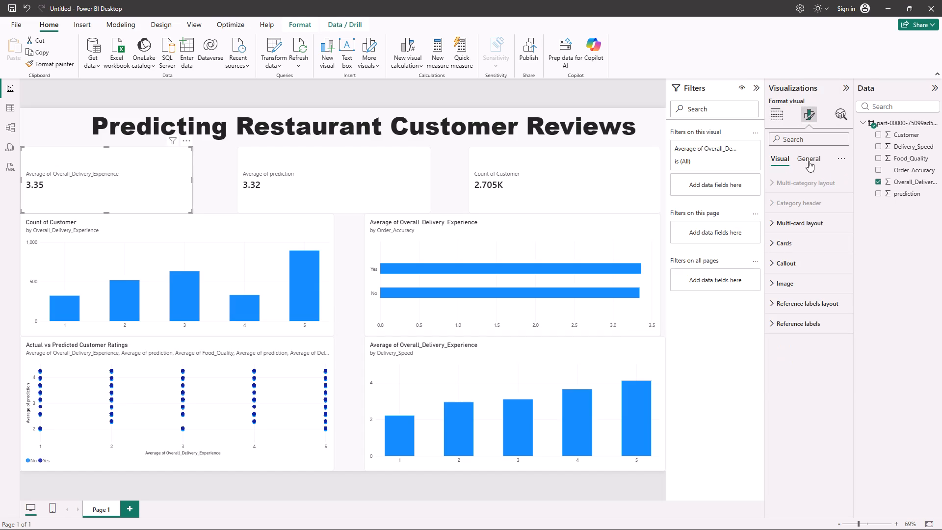
{"action": "left_click", "coordinate": [778, 114]}
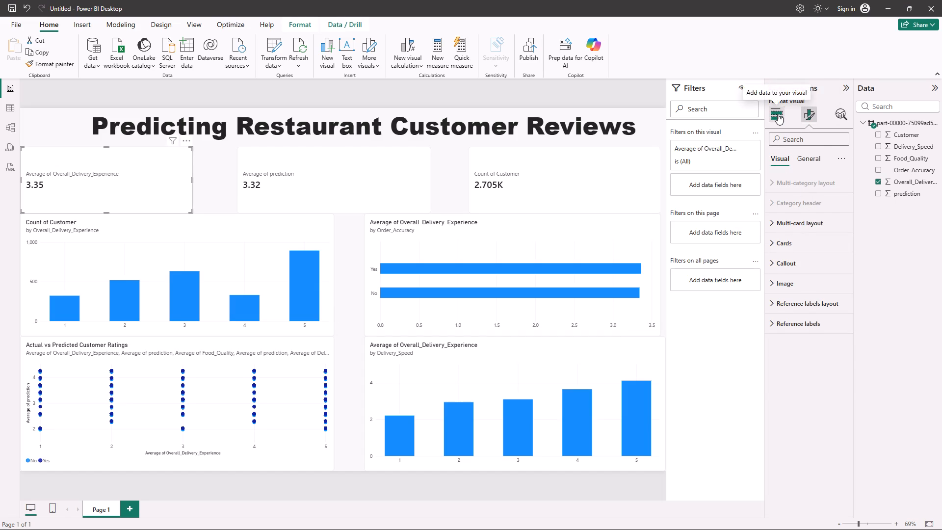
{"action": "left_click", "coordinate": [813, 115]}
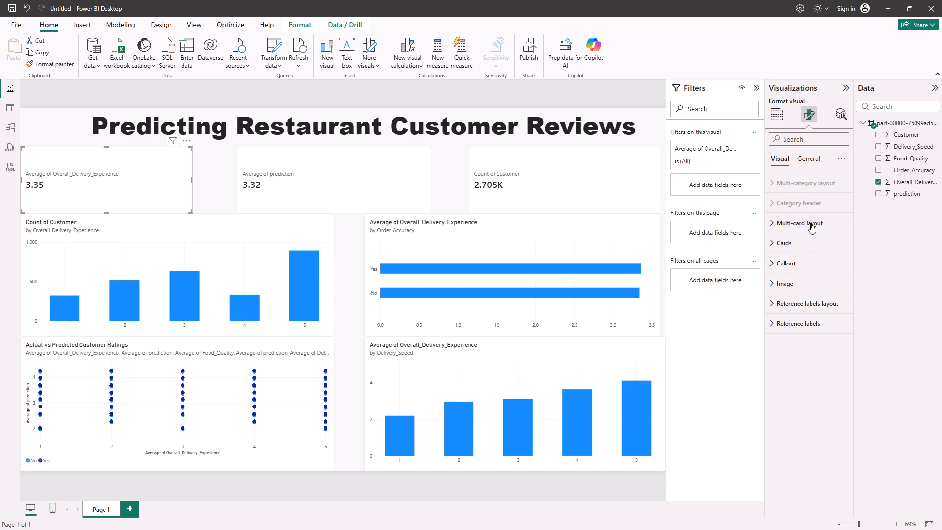
{"action": "left_click", "coordinate": [792, 241]}
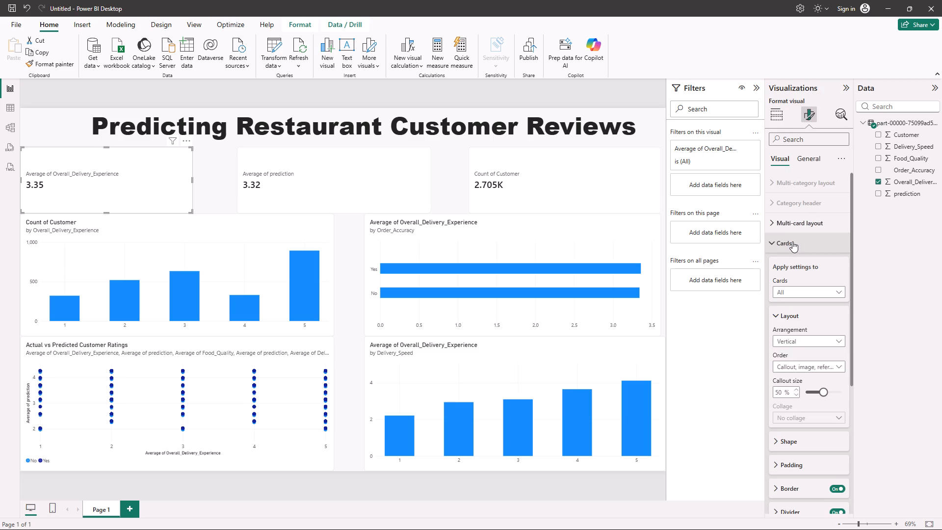
{"action": "left_click", "coordinate": [792, 241]}
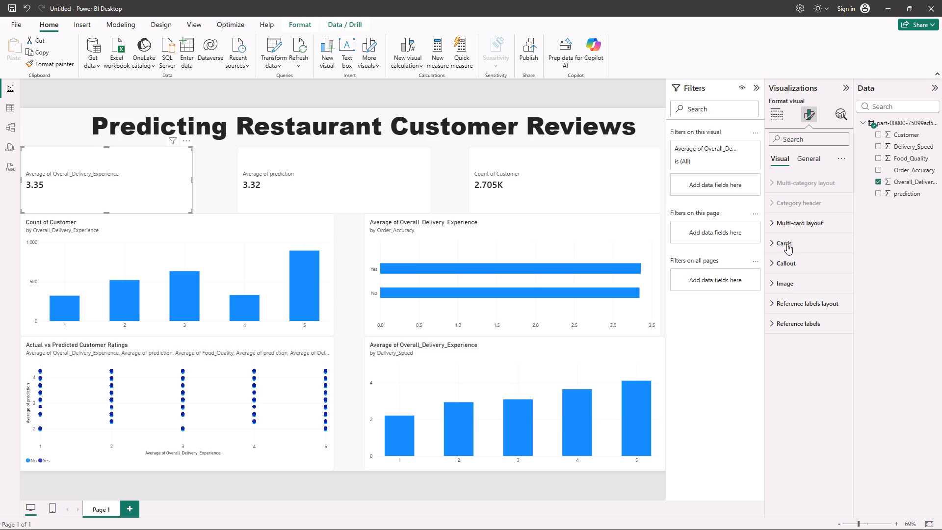
Look through the card's general format settings, including title, properties, effects, data format, header icons and alt text, for where to rename it.
{"action": "left_click", "coordinate": [812, 158]}
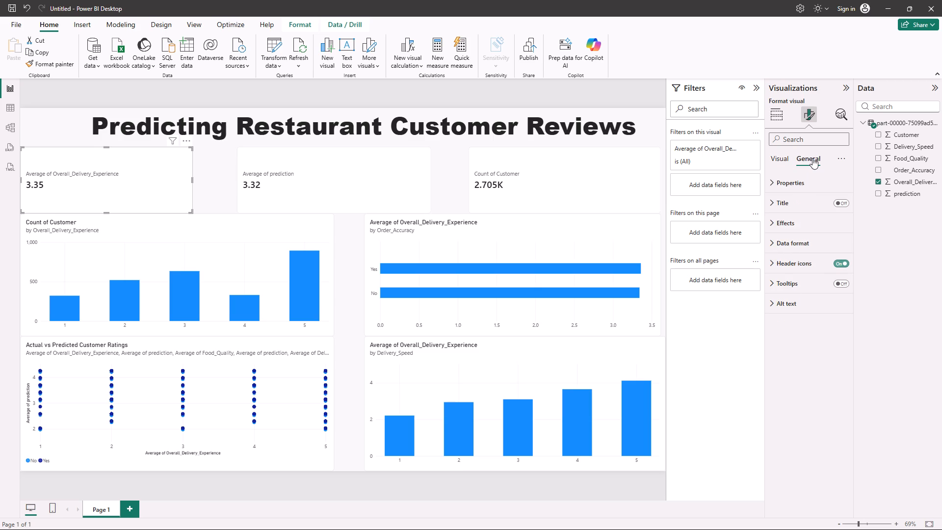
{"action": "left_click", "coordinate": [774, 202]}
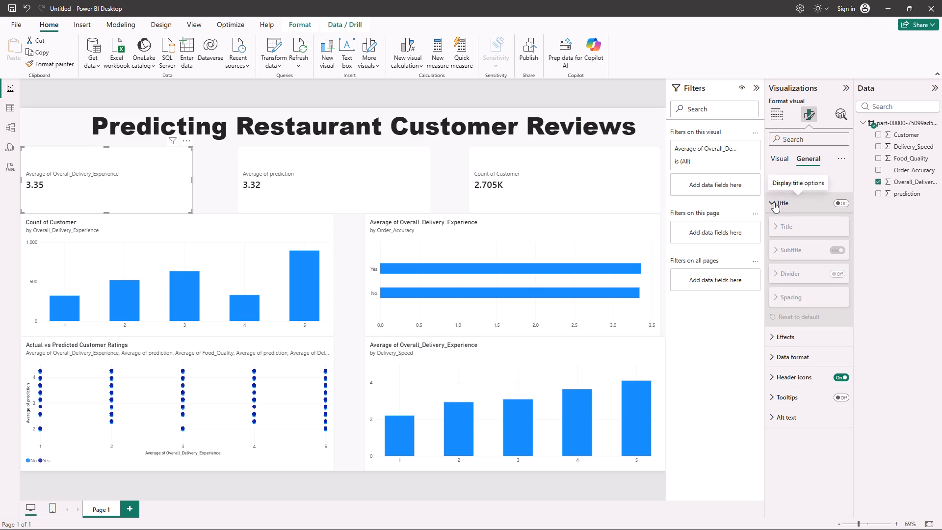
{"action": "left_click", "coordinate": [779, 207]}
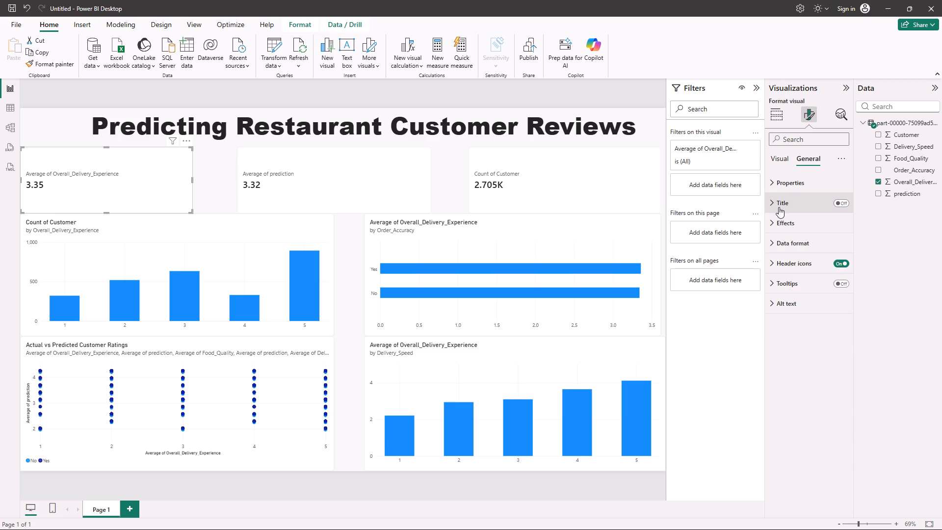
{"action": "left_click", "coordinate": [789, 185]}
{"action": "left_click", "coordinate": [789, 185]}
{"action": "left_click", "coordinate": [787, 241]}
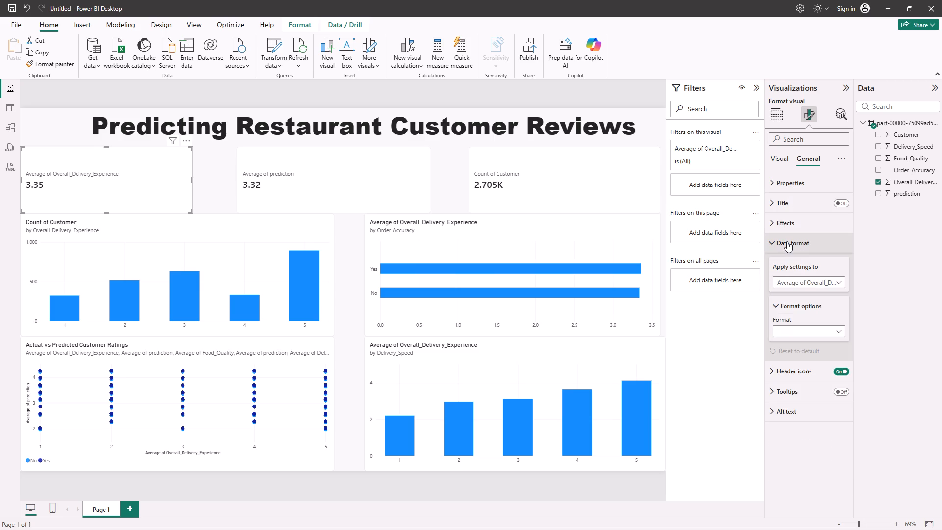
{"action": "left_click", "coordinate": [787, 226]}
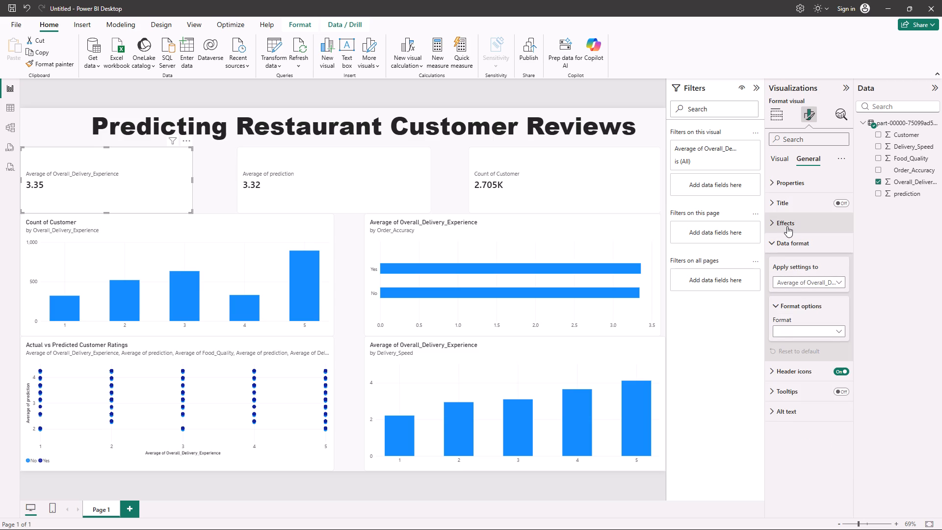
{"action": "left_click", "coordinate": [787, 226]}
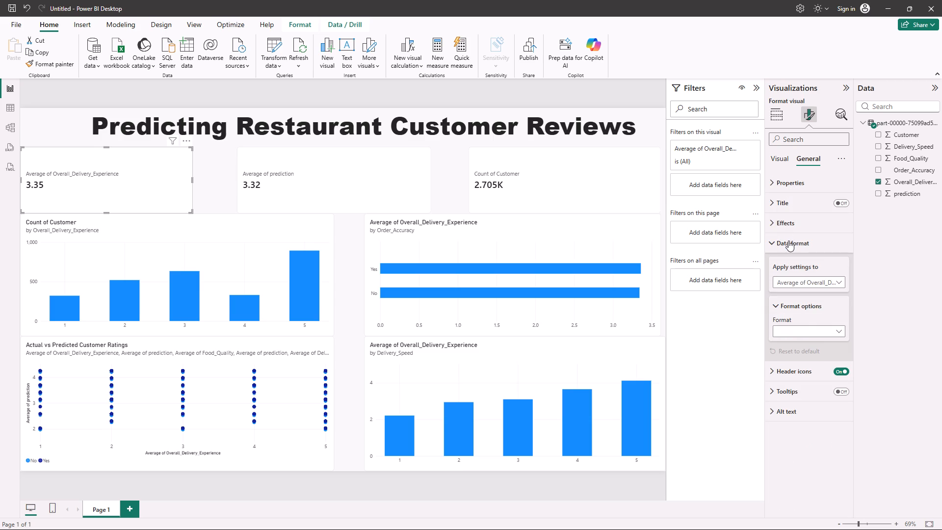
{"action": "left_click", "coordinate": [788, 240]}
{"action": "left_click", "coordinate": [795, 268]}
{"action": "left_click", "coordinate": [795, 268]}
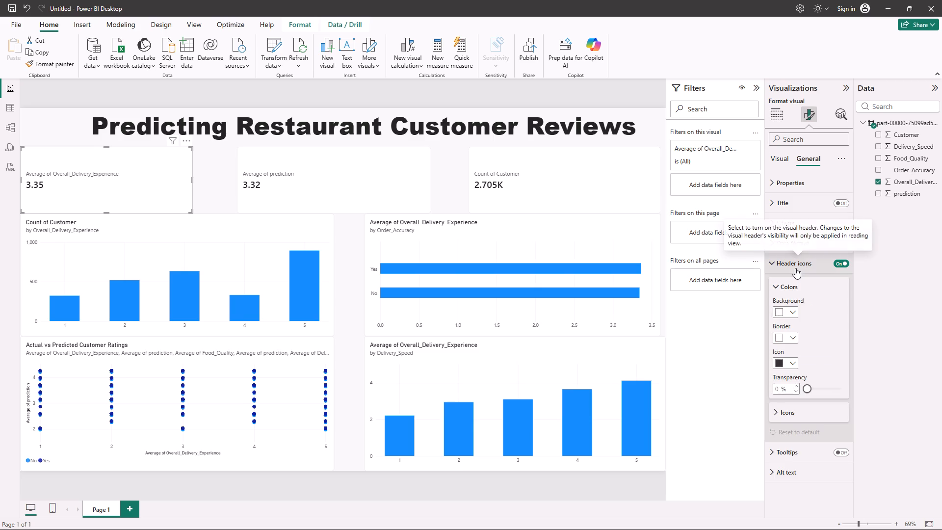
{"action": "left_click", "coordinate": [792, 298]}
{"action": "left_click", "coordinate": [792, 298]}
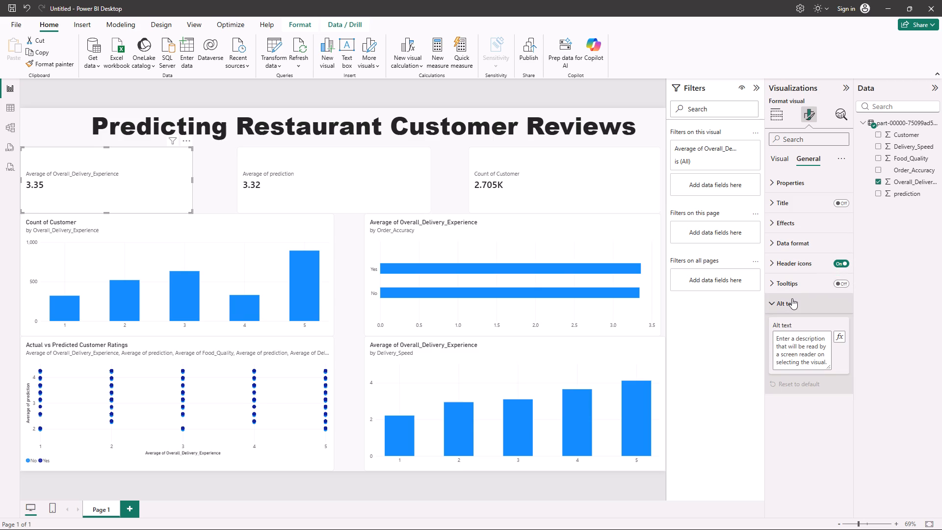
{"action": "left_click", "coordinate": [804, 183]}
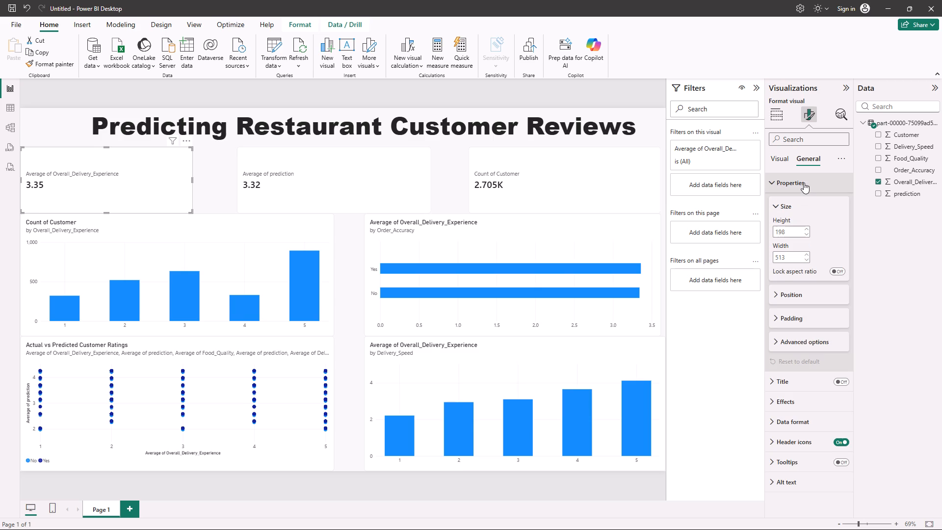
{"action": "left_click", "coordinate": [804, 183]}
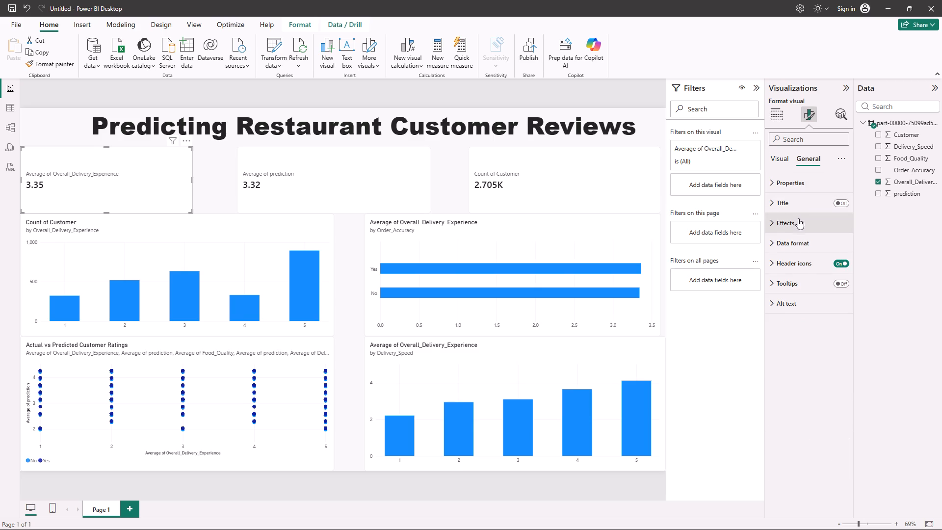
{"action": "left_click", "coordinate": [791, 217]}
{"action": "left_click", "coordinate": [791, 217]}
{"action": "left_click", "coordinate": [796, 245]}
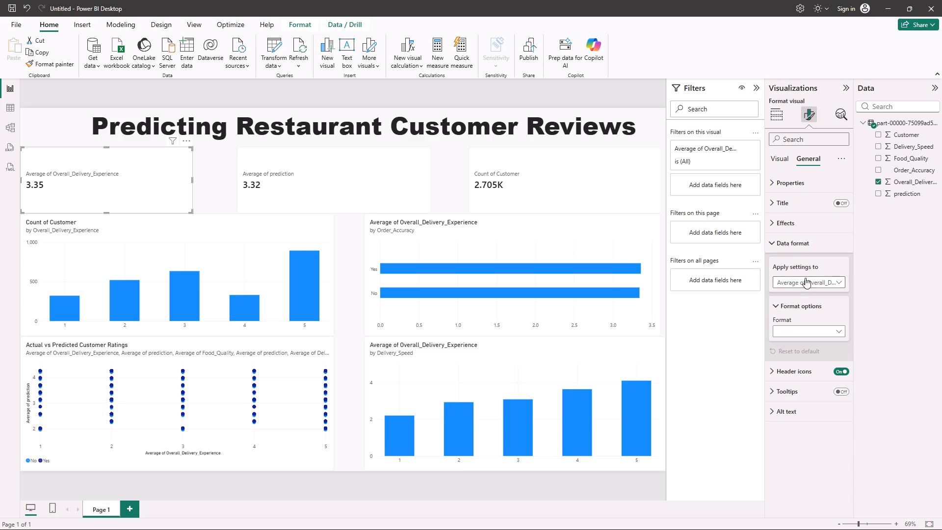
{"action": "left_click", "coordinate": [841, 282]}
{"action": "left_click", "coordinate": [810, 276]}
{"action": "left_click", "coordinate": [867, 269]}
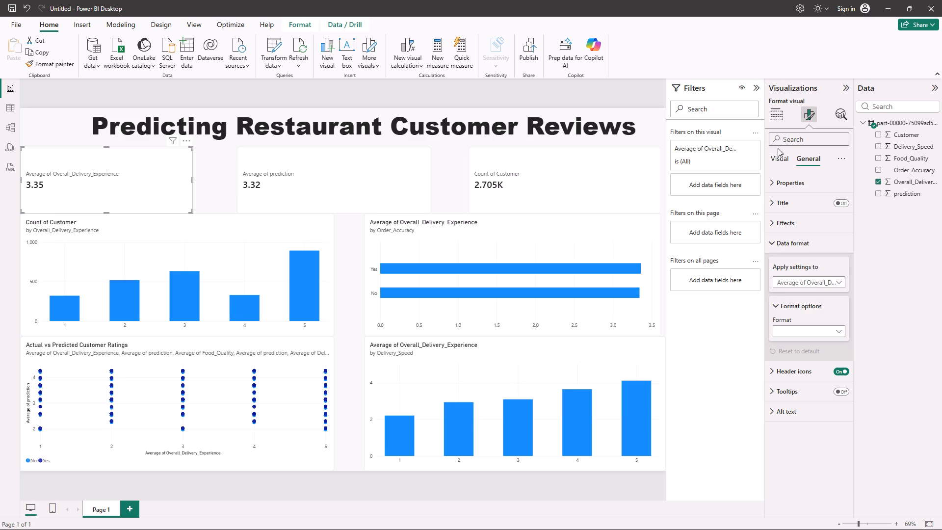
Examine the card's visual-specific format settings, including the Cards and Multi-card layout groups, for a title option.
{"action": "left_click", "coordinate": [783, 163]}
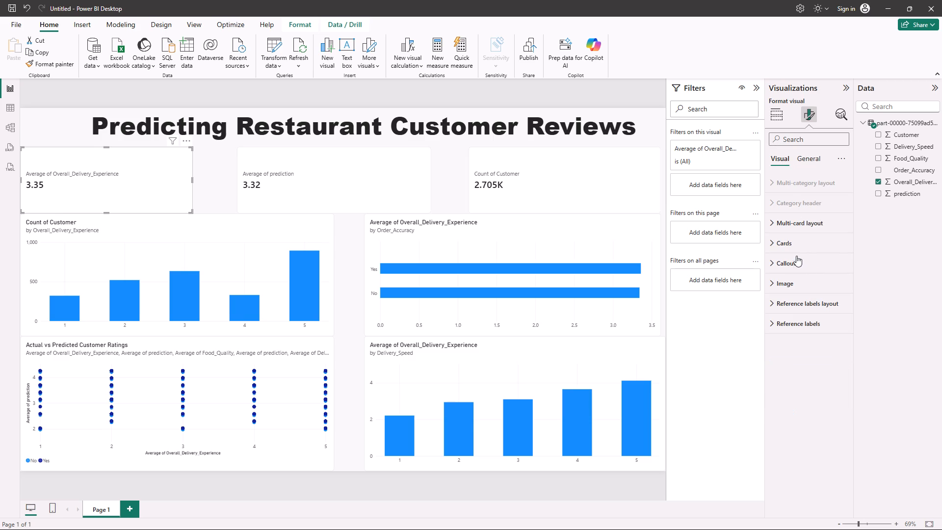
{"action": "left_click", "coordinate": [794, 244]}
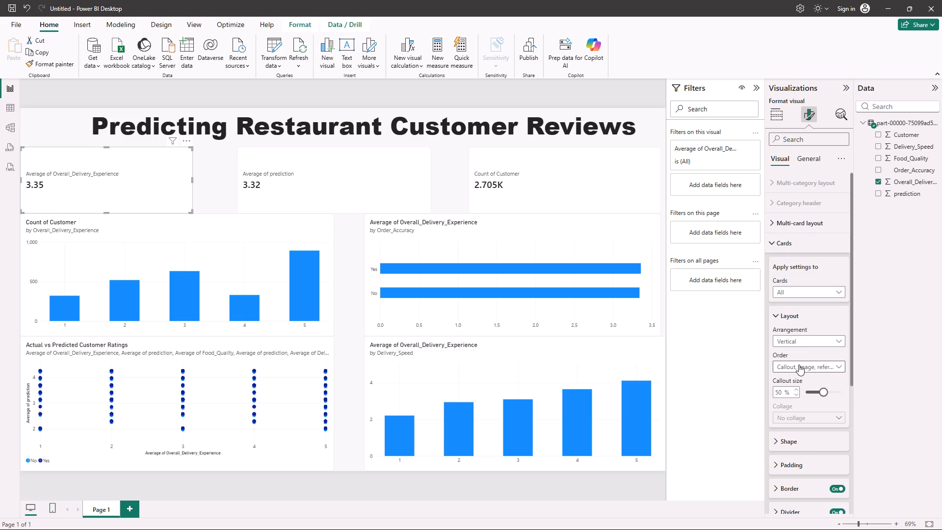
{"action": "scroll", "coordinate": [798, 365], "scroll_direction": "down", "scroll_amount": 4}
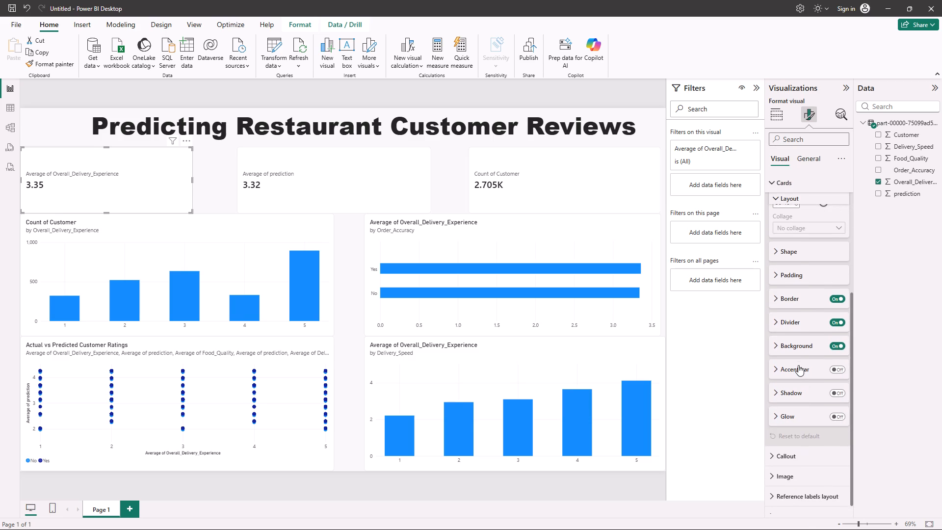
{"action": "scroll", "coordinate": [798, 365], "scroll_direction": "up", "scroll_amount": 3}
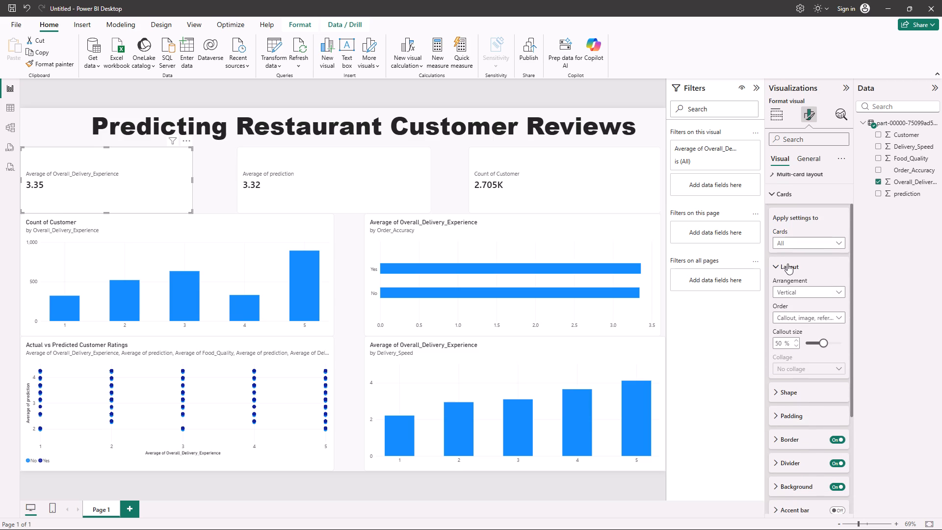
{"action": "left_click", "coordinate": [777, 265]}
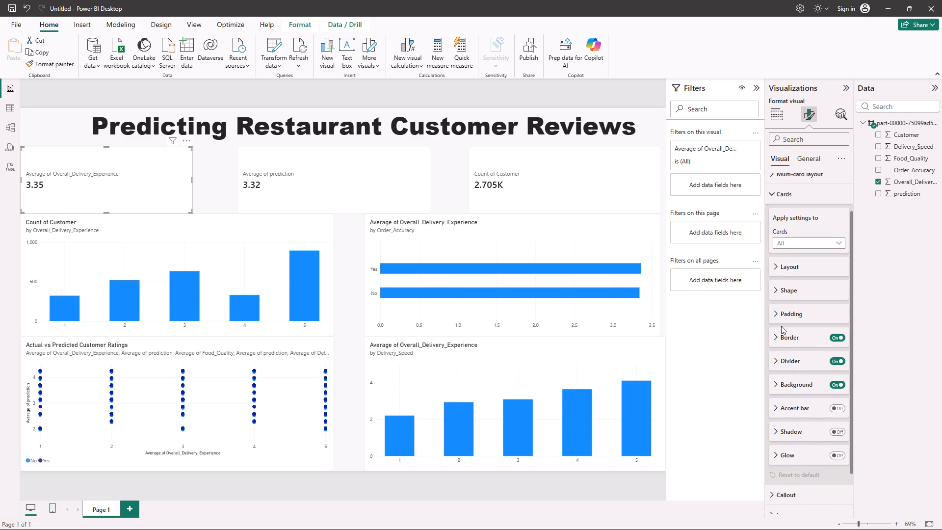
{"action": "scroll", "coordinate": [779, 351], "scroll_direction": "up", "scroll_amount": 2}
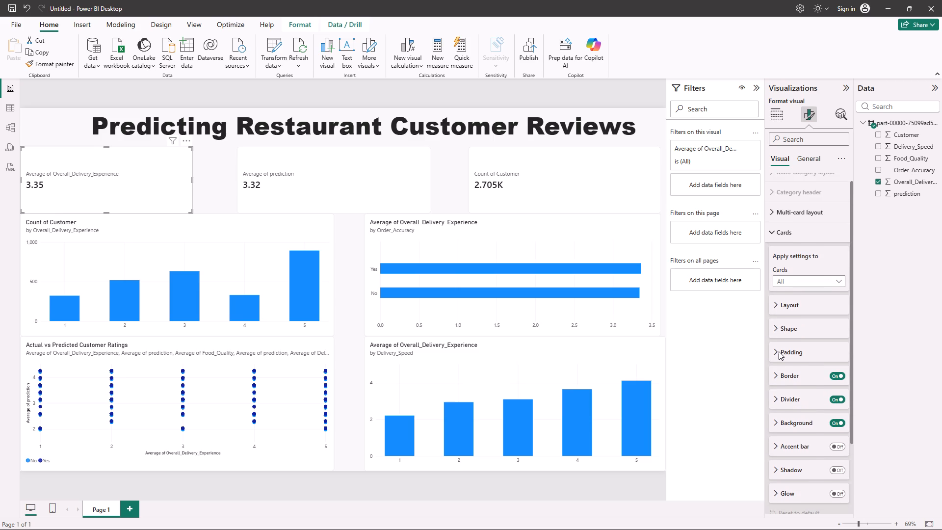
{"action": "left_click", "coordinate": [776, 241]}
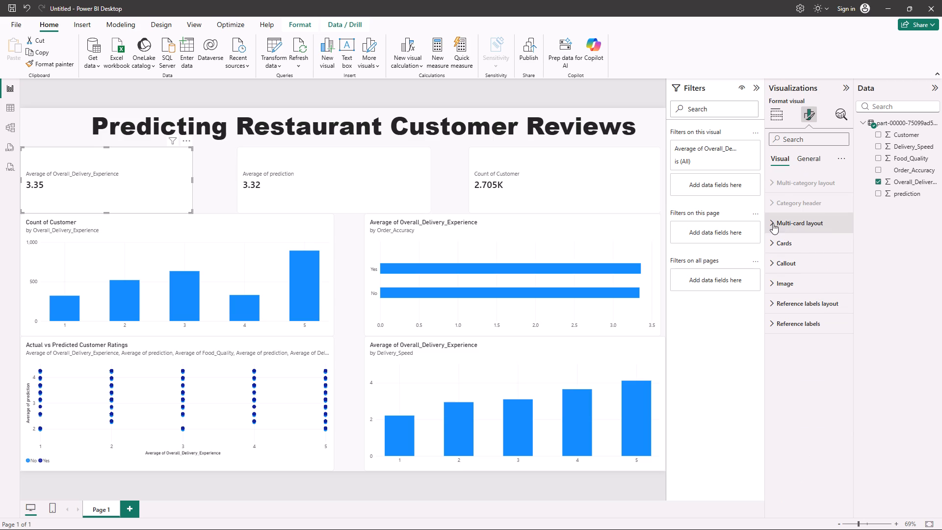
{"action": "left_click", "coordinate": [773, 223]}
{"action": "left_click", "coordinate": [773, 223]}
Turn on the title of the Average of Overall_Delivery_Experience card and set its text to "Average Actual Rating".
{"action": "left_click", "coordinate": [811, 163]}
{"action": "left_click", "coordinate": [776, 200]}
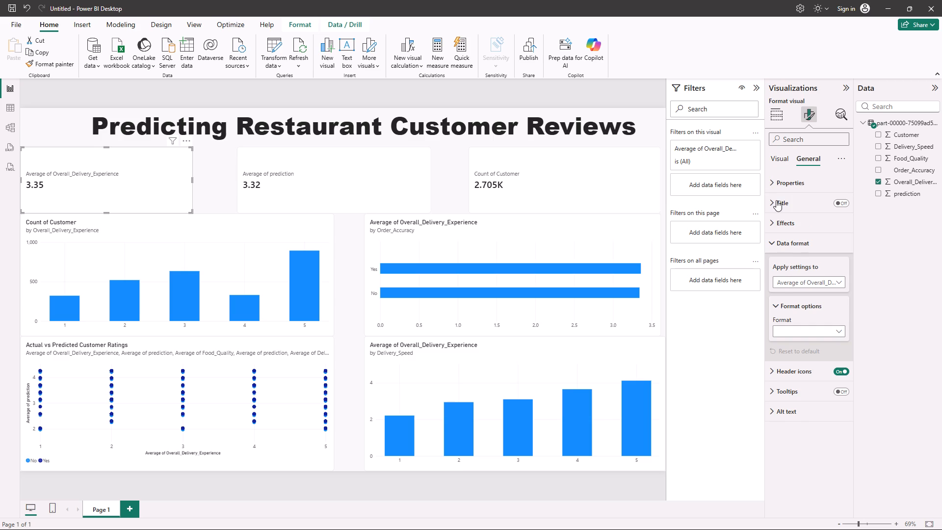
{"action": "left_click", "coordinate": [776, 200]}
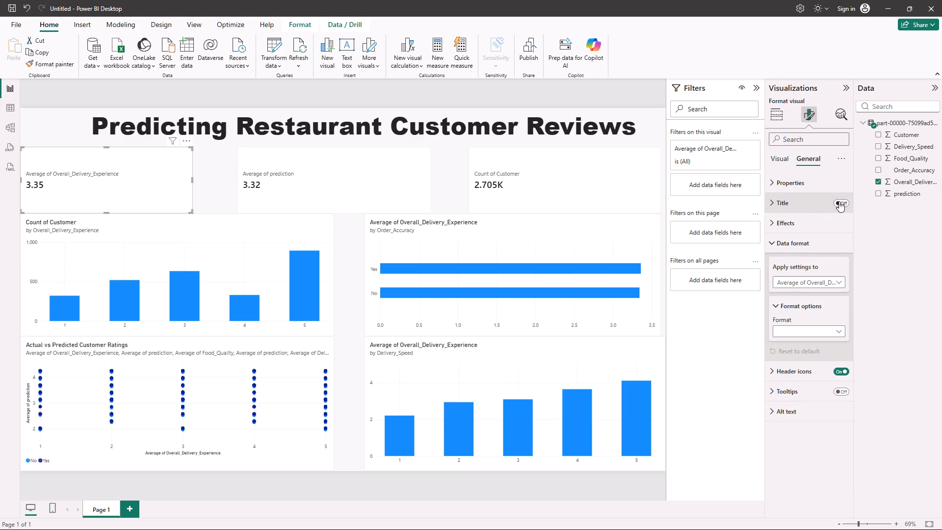
{"action": "left_click", "coordinate": [840, 201]}
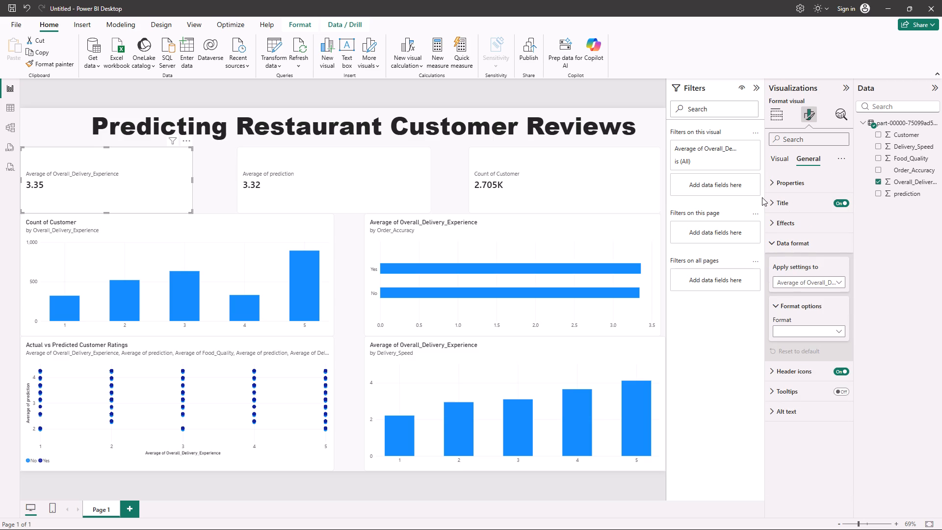
{"action": "left_click", "coordinate": [770, 200]}
{"action": "double_click", "coordinate": [785, 252]}
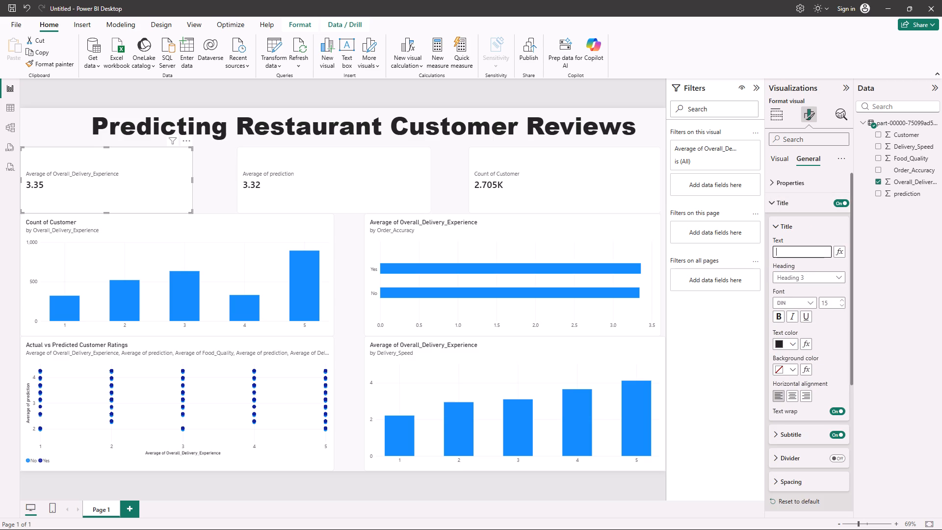
{"action": "key", "text": "ctrl+v"}
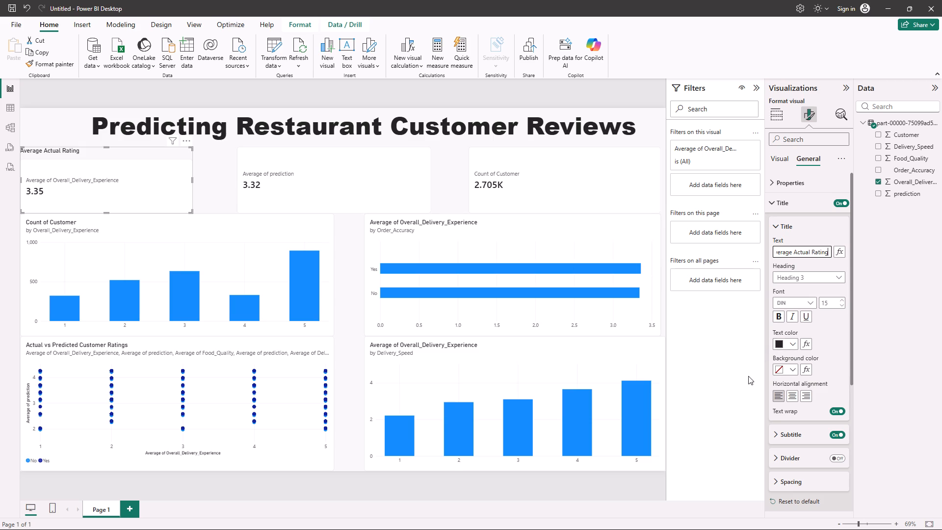
Turn off the subtitle of the Average Actual Rating card.
{"action": "left_click", "coordinate": [779, 433]}
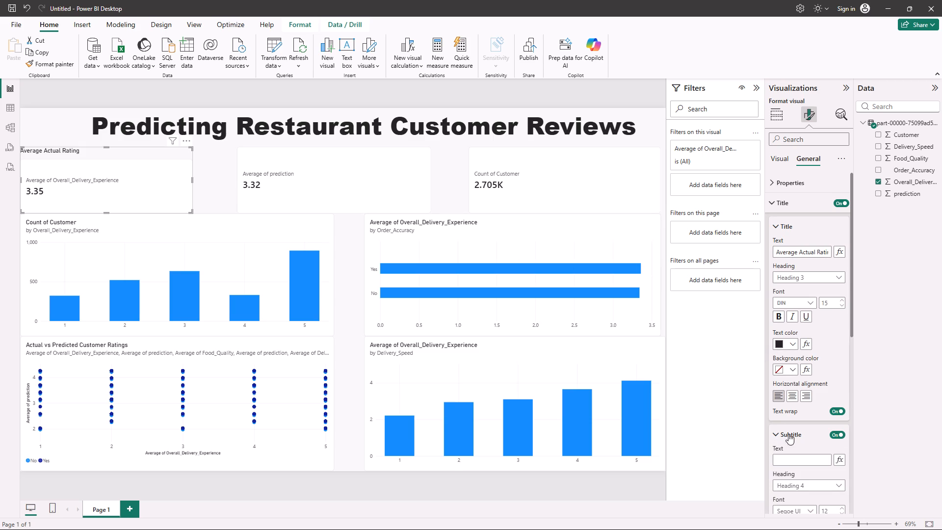
{"action": "left_click", "coordinate": [833, 435]}
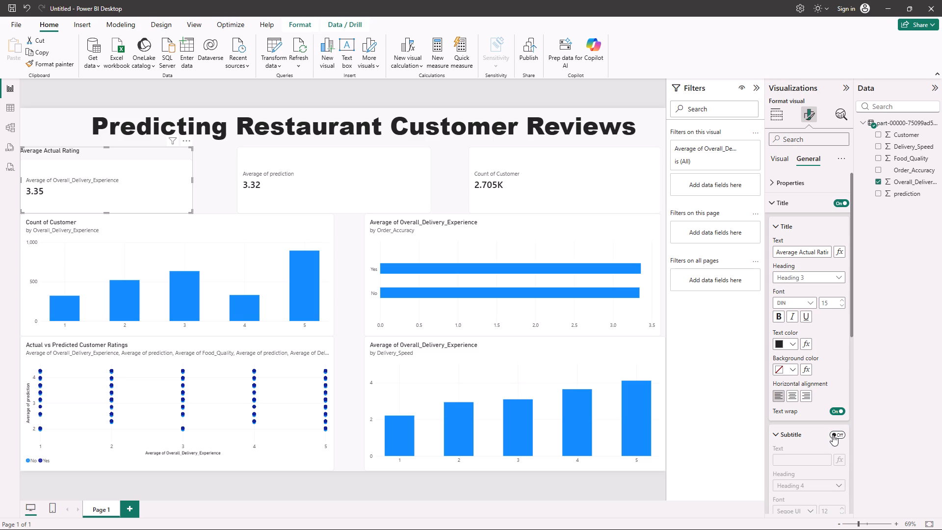
{"action": "left_click", "coordinate": [833, 435]}
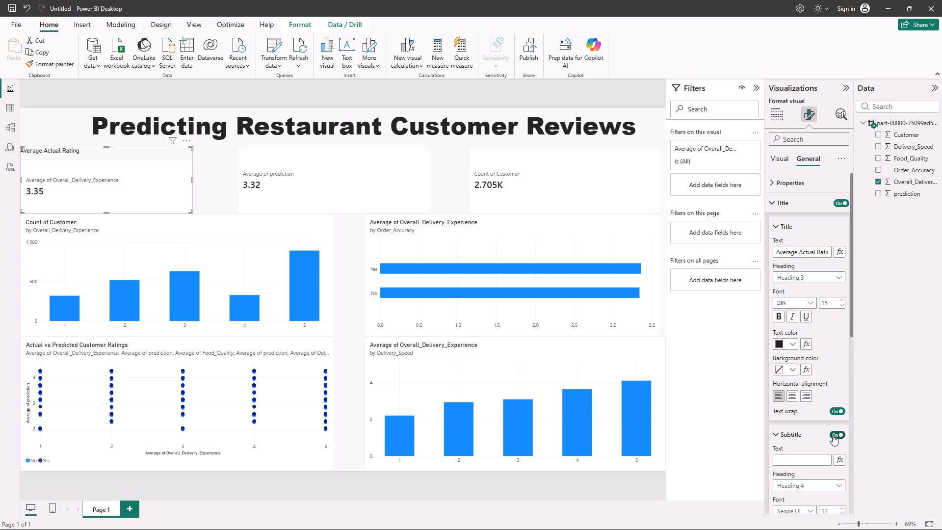
{"action": "left_click", "coordinate": [833, 435]}
{"action": "scroll", "coordinate": [833, 435], "scroll_direction": "down", "scroll_amount": 3}
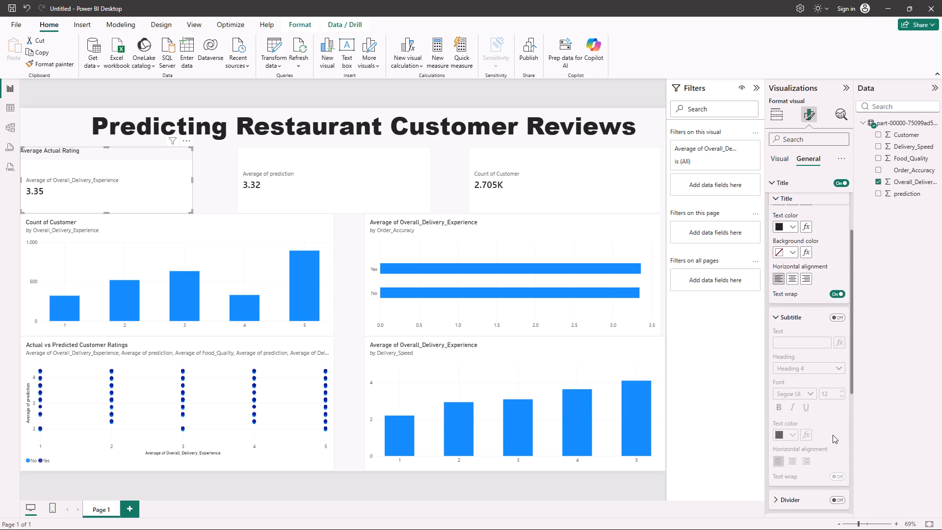
{"action": "scroll", "coordinate": [833, 435], "scroll_direction": "down", "scroll_amount": 2}
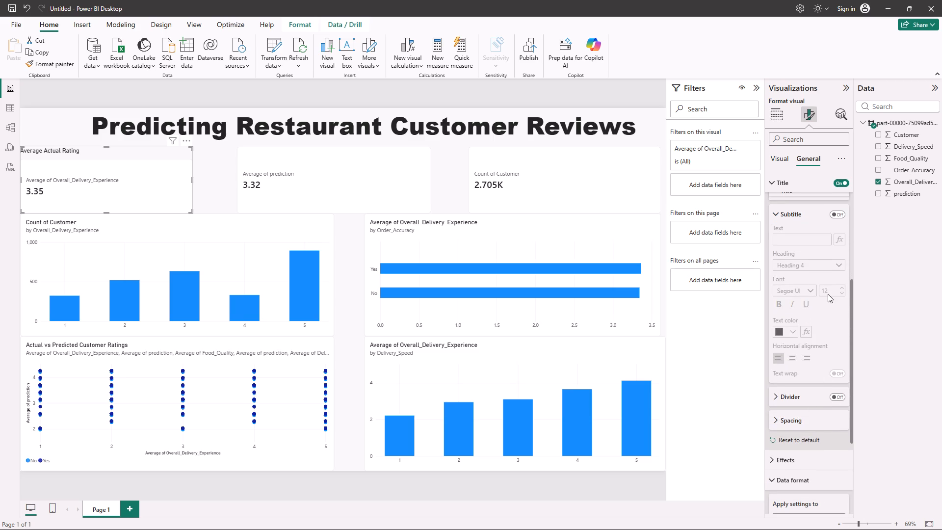
{"action": "left_click", "coordinate": [710, 403]}
{"action": "key", "text": "alt+Tab"}
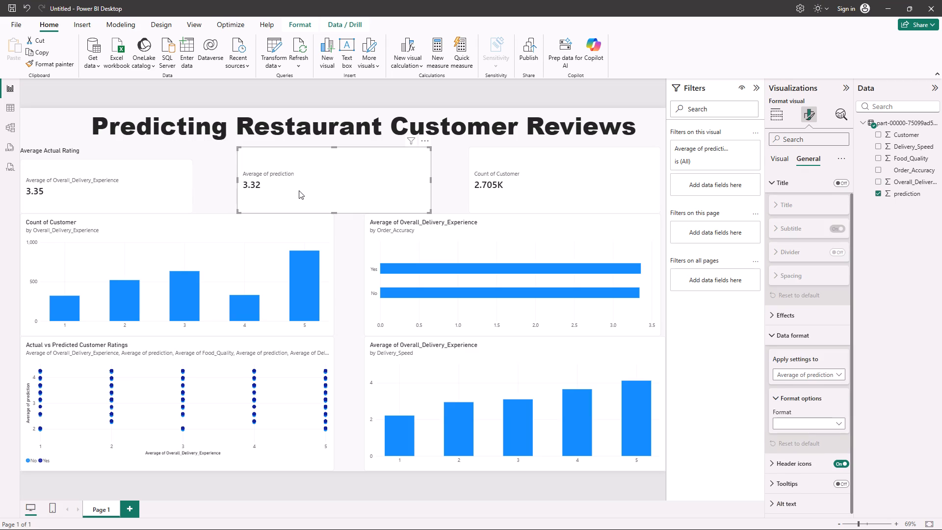
{"action": "left_click", "coordinate": [115, 194]}
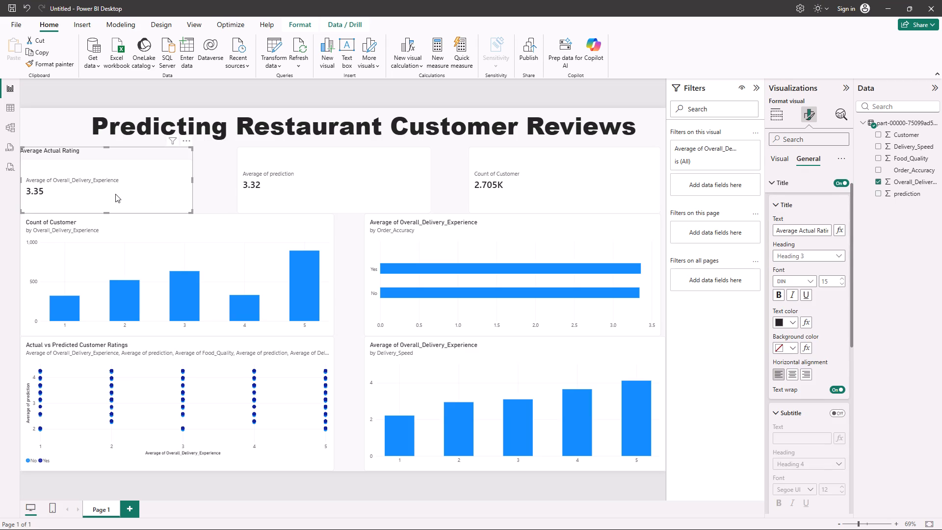
{"action": "left_click", "coordinate": [67, 182]}
{"action": "left_click", "coordinate": [766, 159]}
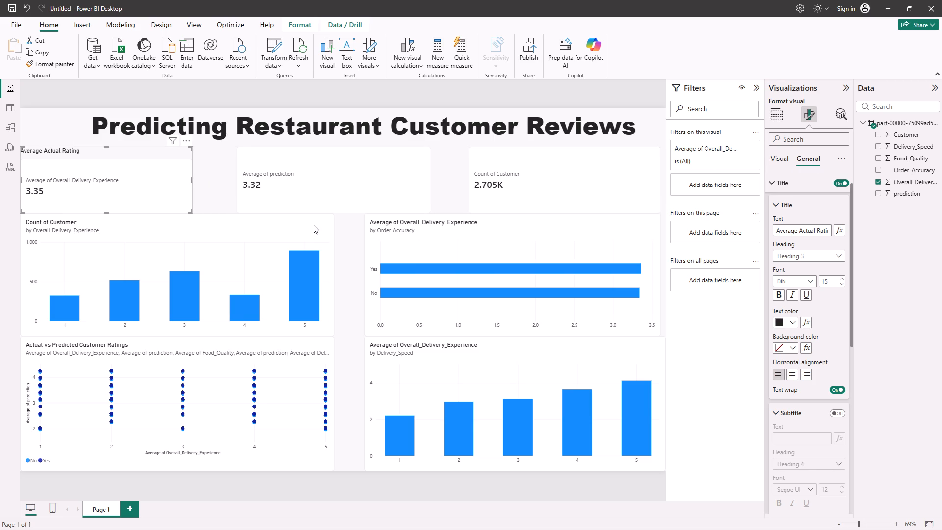
{"action": "left_click", "coordinate": [681, 346]}
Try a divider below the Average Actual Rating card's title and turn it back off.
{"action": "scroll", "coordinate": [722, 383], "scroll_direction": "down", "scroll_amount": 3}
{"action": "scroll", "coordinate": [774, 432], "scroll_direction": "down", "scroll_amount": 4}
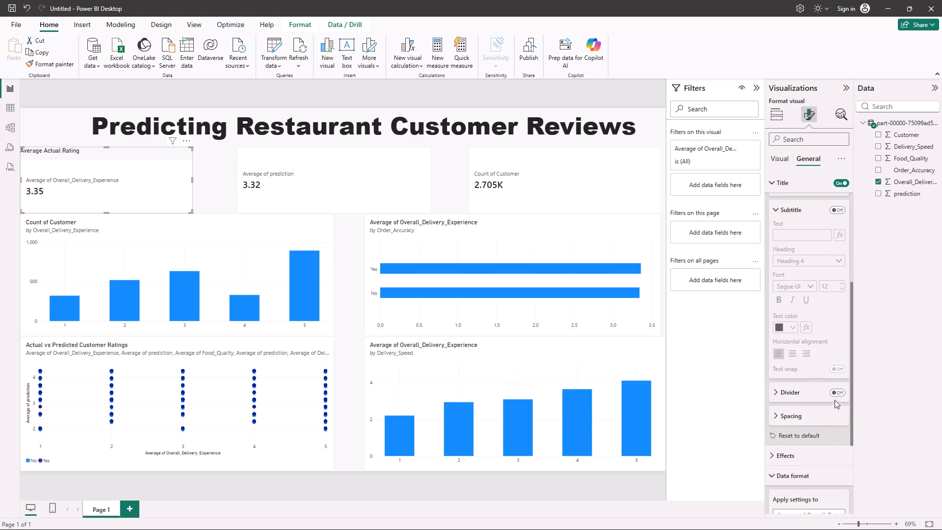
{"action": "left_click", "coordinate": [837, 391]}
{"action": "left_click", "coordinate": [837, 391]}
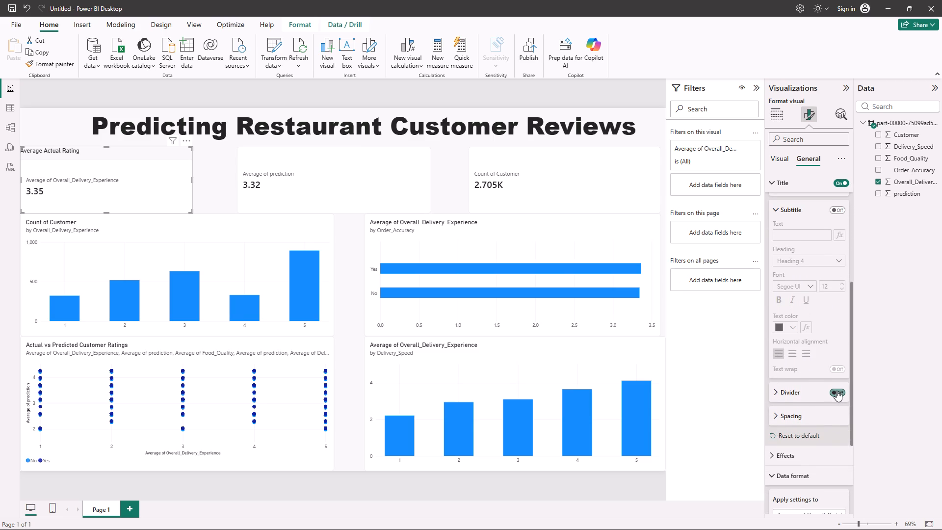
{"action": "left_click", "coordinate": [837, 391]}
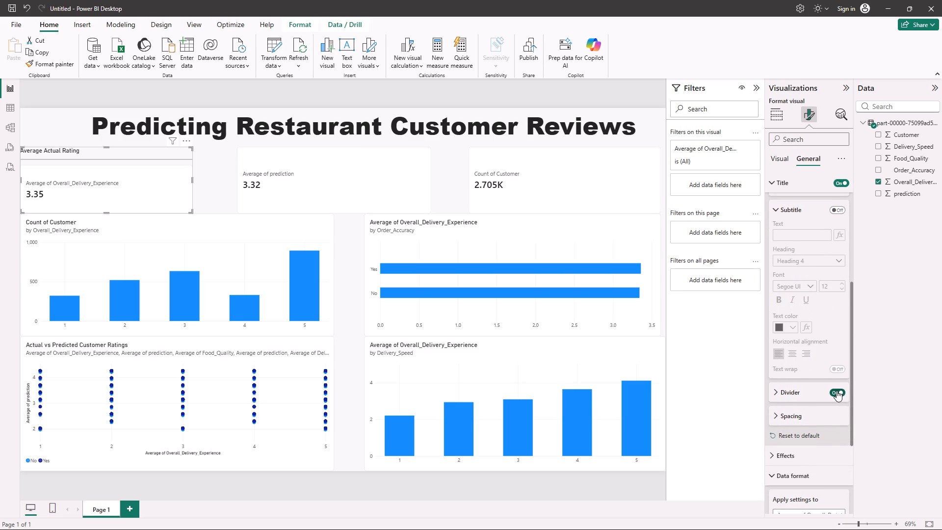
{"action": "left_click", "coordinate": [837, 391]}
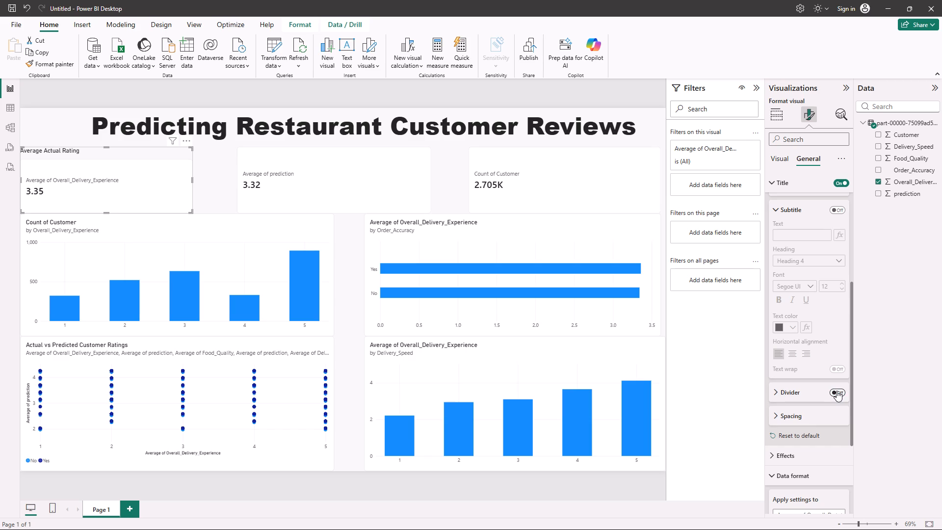
Look through the card's general data format, title, header icons and properties settings, collapsing the expanded groups.
{"action": "scroll", "coordinate": [825, 426], "scroll_direction": "down", "scroll_amount": 2}
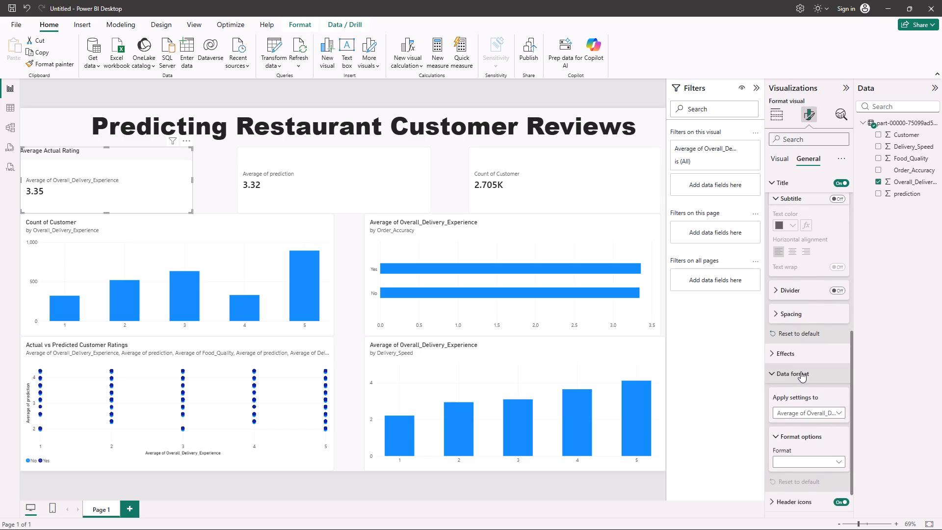
{"action": "left_click", "coordinate": [801, 371]}
{"action": "scroll", "coordinate": [788, 374], "scroll_direction": "up", "scroll_amount": 7}
{"action": "left_click", "coordinate": [774, 227]}
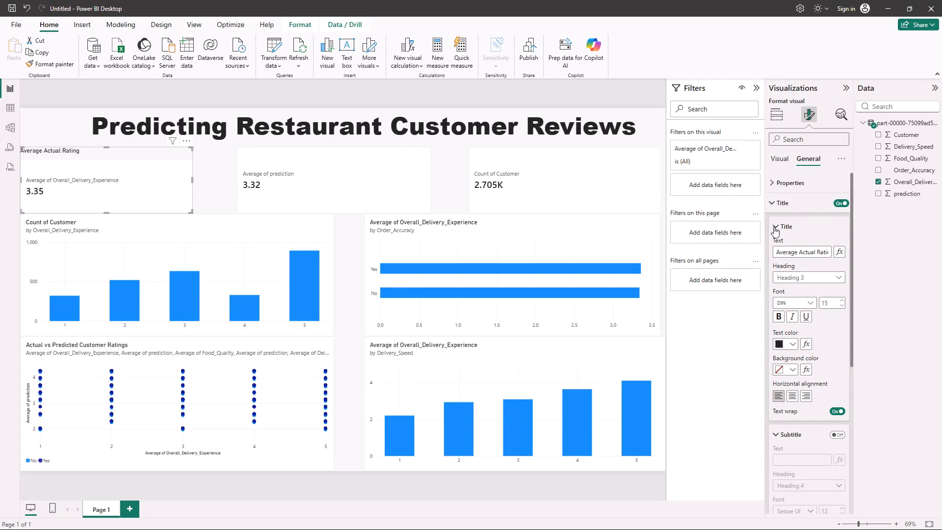
{"action": "left_click", "coordinate": [775, 249]}
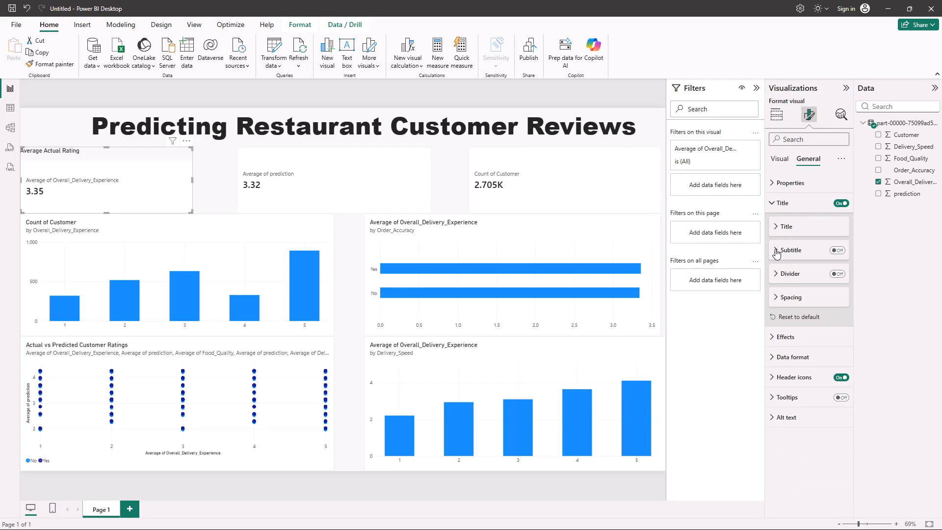
{"action": "left_click", "coordinate": [842, 376]}
{"action": "left_click", "coordinate": [842, 376]}
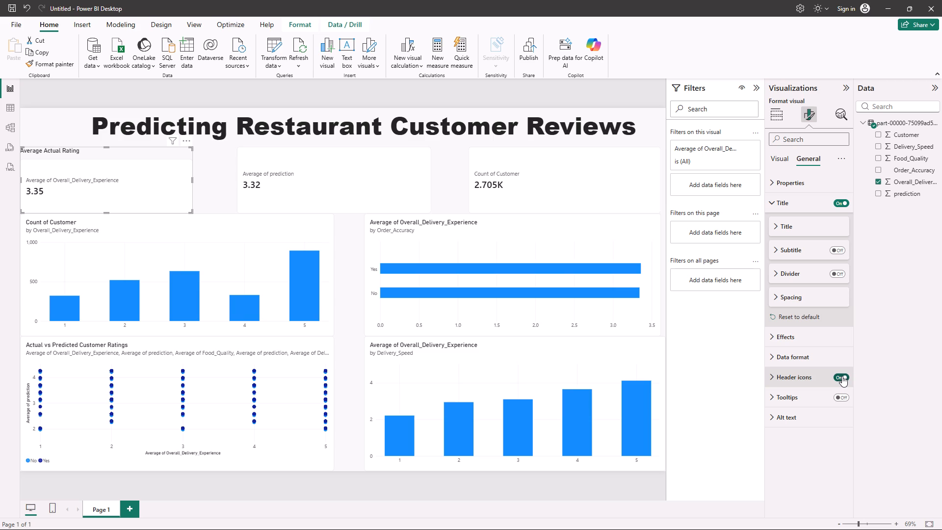
{"action": "left_click", "coordinate": [842, 376]}
{"action": "left_click", "coordinate": [842, 376]}
{"action": "left_click", "coordinate": [783, 182]}
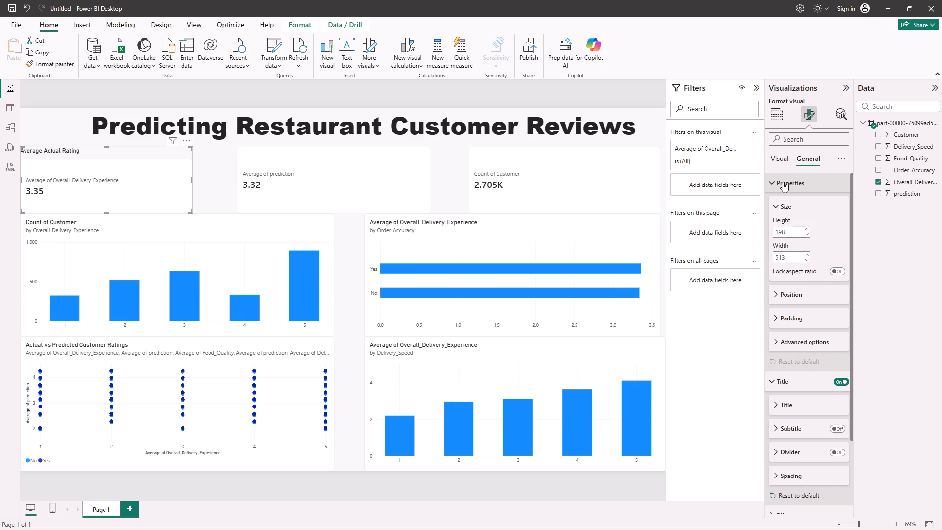
{"action": "left_click", "coordinate": [785, 188]}
{"action": "left_click", "coordinate": [771, 203]}
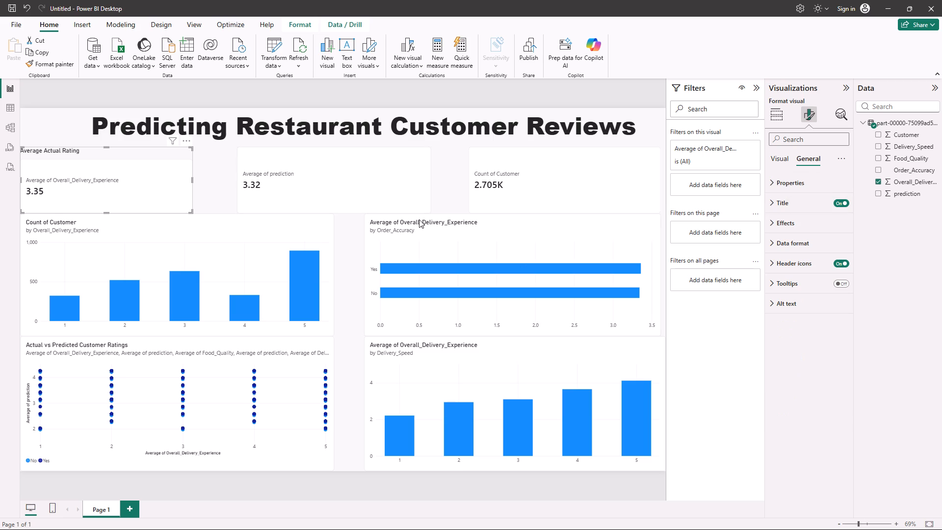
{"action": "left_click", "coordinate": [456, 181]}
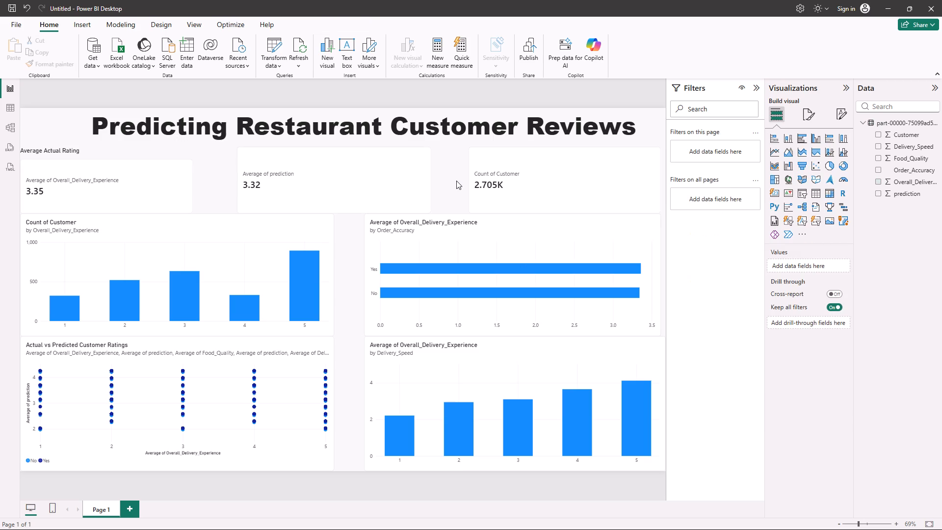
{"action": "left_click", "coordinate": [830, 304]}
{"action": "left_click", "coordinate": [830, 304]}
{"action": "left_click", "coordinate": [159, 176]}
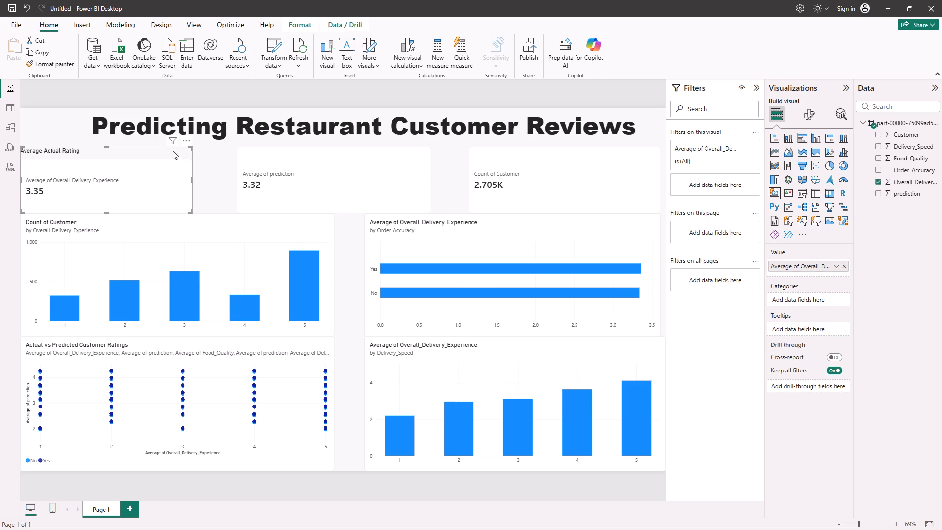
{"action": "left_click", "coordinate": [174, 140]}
Deselect the Average Actual Rating card and capture a screen snip of it.
{"action": "left_click", "coordinate": [211, 197]}
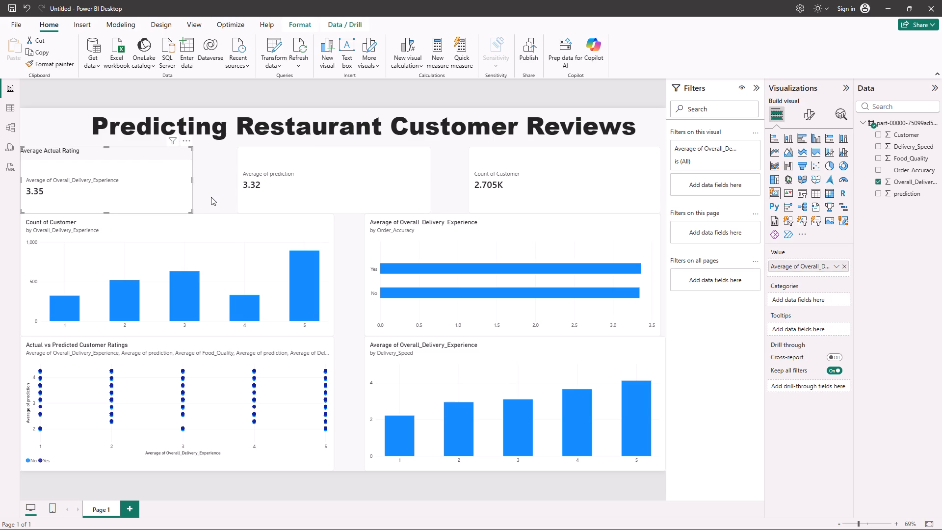
{"action": "left_click", "coordinate": [211, 197]}
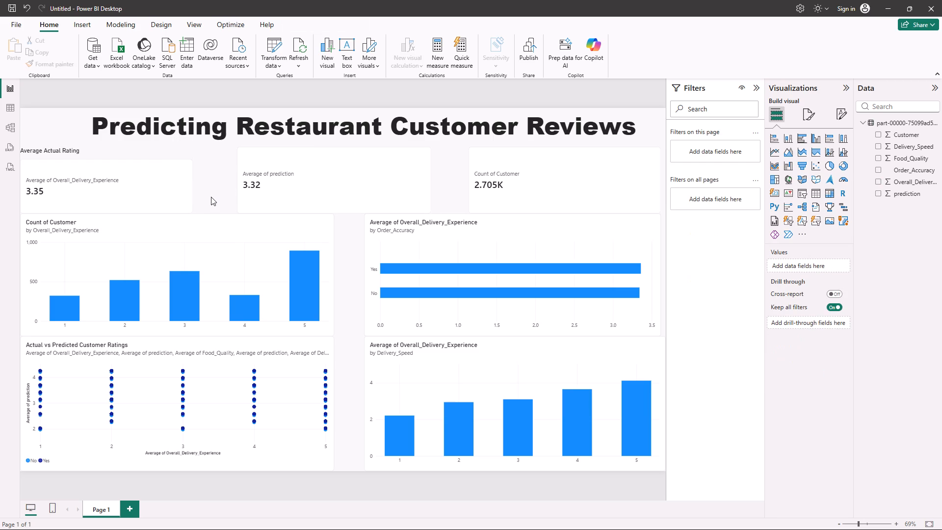
{"action": "key", "text": "Print"}
{"action": "left_click_drag", "start_coordinate": [18, 144], "coordinate": [200, 206]}
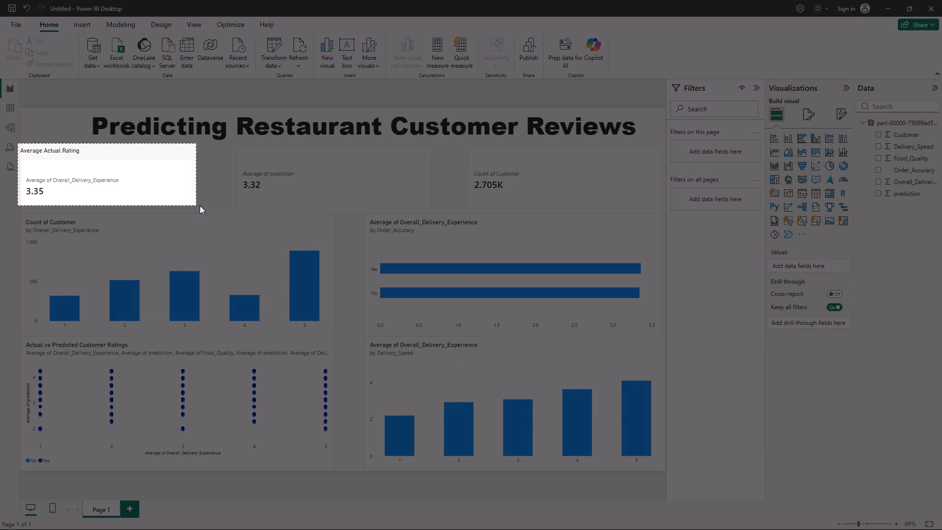
{"action": "left_click_drag", "start_coordinate": [200, 206], "coordinate": [200, 213]}
{"action": "key", "text": "alt+Tab"}
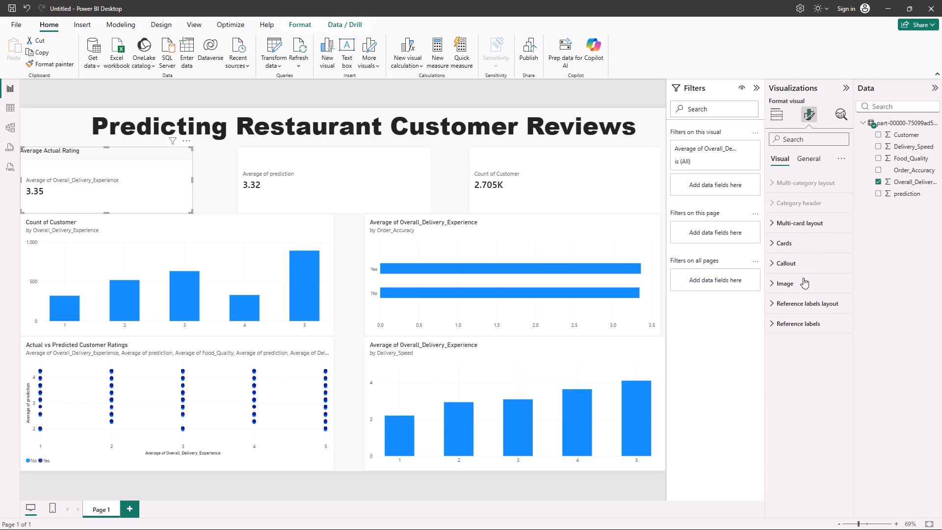
{"action": "key", "text": "alt+Tab"}
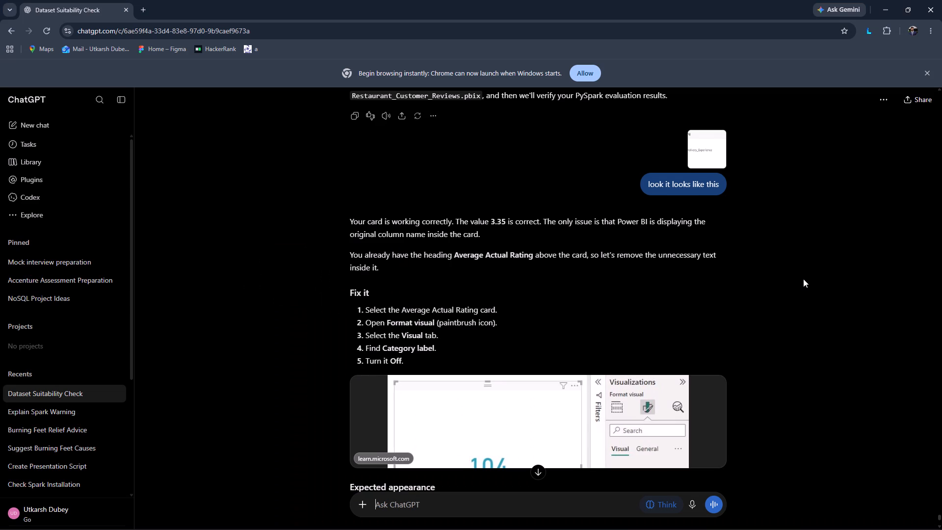
{"action": "key", "text": "alt+Tab"}
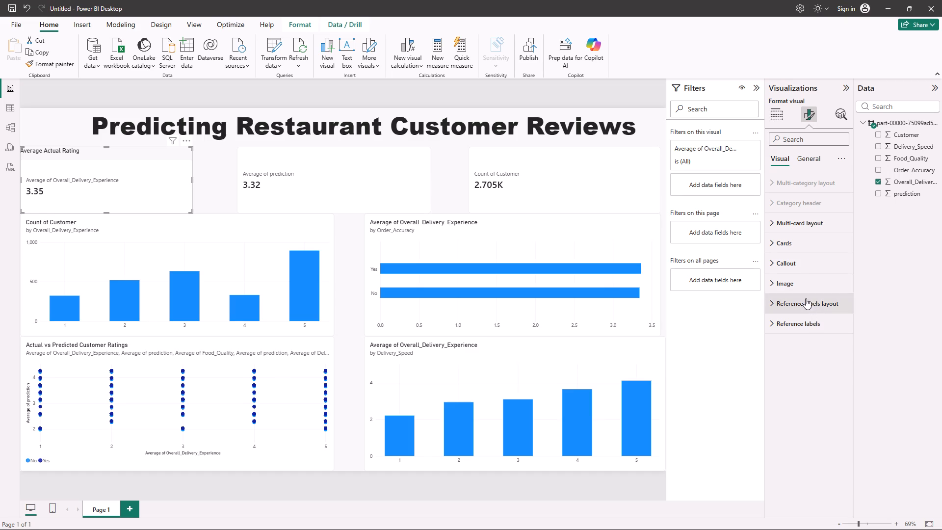
Look for the category label setting in the card's Cards, Multi-card layout, Reference labels, Reference labels layout, Image and Callout groups.
{"action": "left_click", "coordinate": [790, 238]}
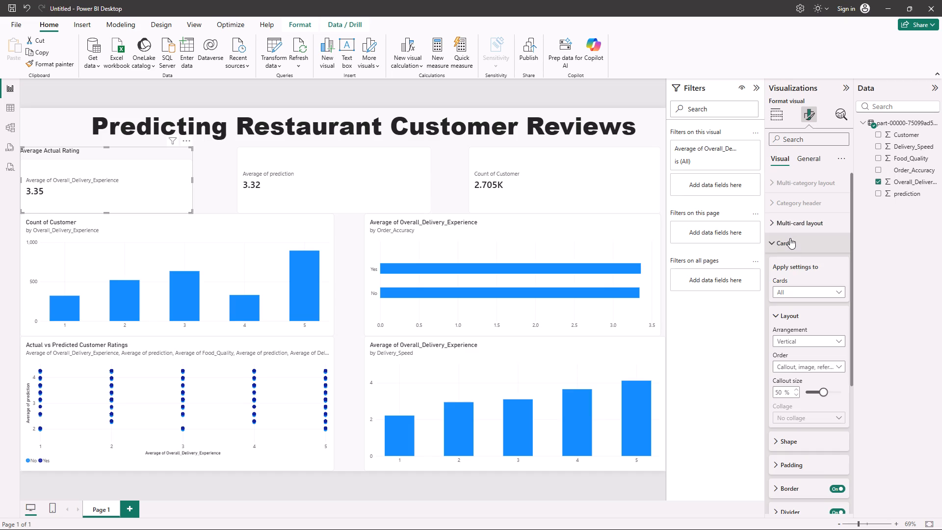
{"action": "left_click", "coordinate": [790, 238]}
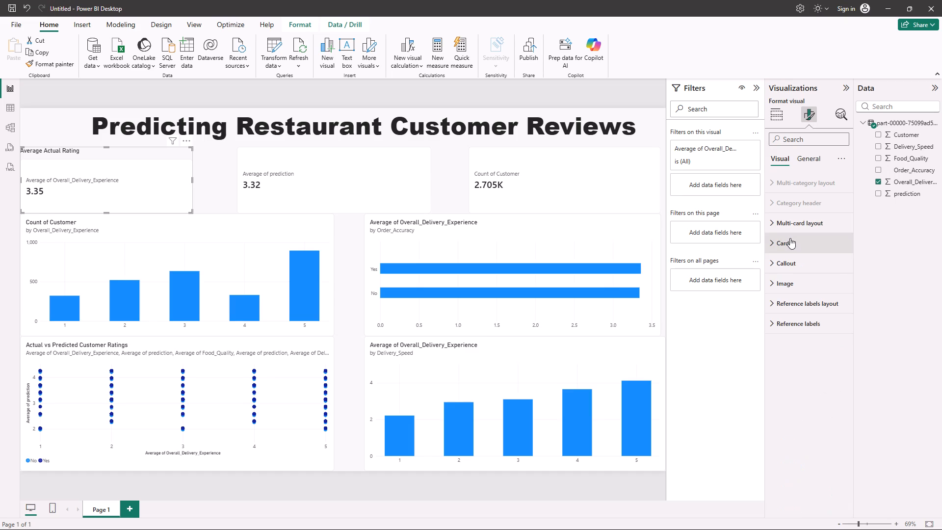
{"action": "left_click", "coordinate": [790, 223]}
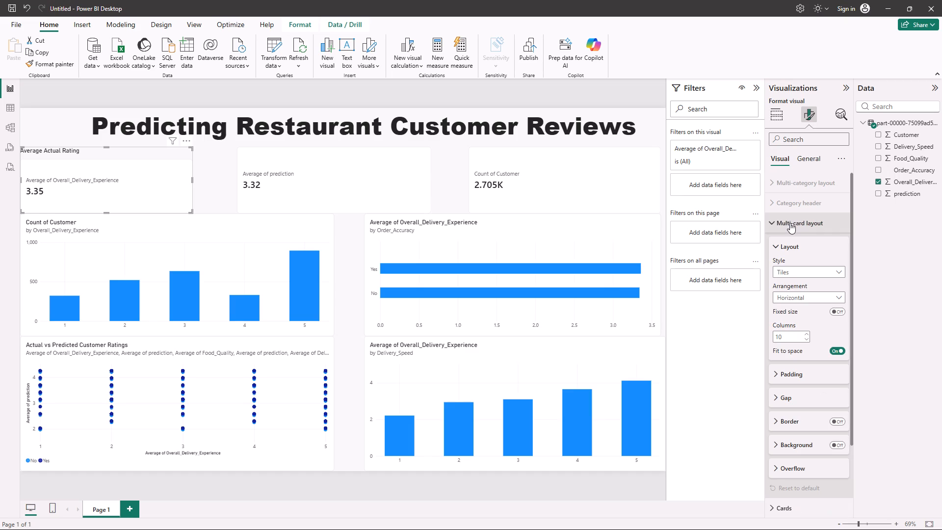
{"action": "left_click", "coordinate": [790, 223]}
{"action": "left_click", "coordinate": [824, 332]}
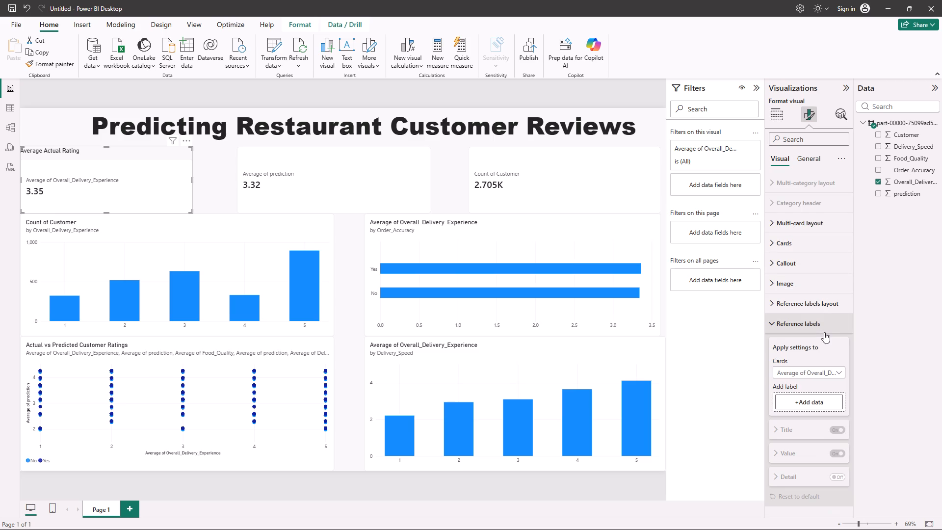
{"action": "left_click", "coordinate": [824, 332]}
{"action": "left_click", "coordinate": [806, 309]}
{"action": "left_click", "coordinate": [806, 309]}
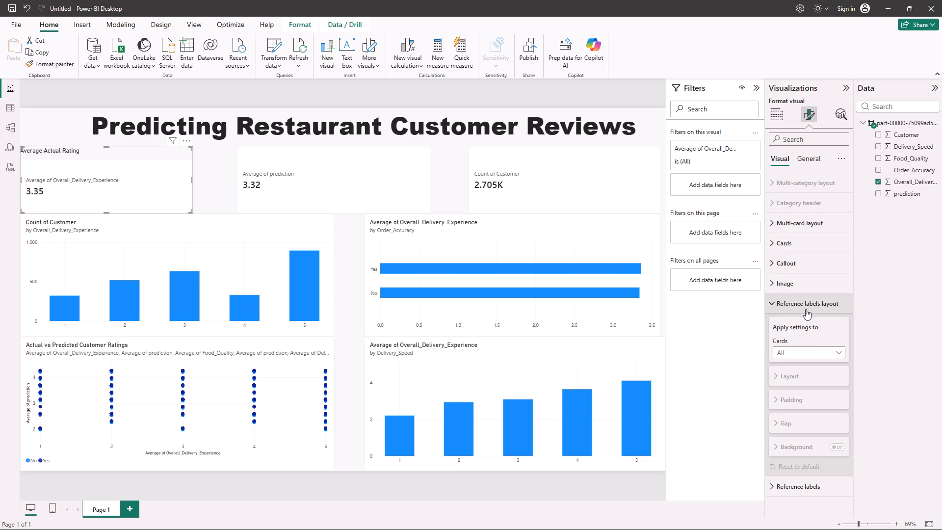
{"action": "left_click", "coordinate": [792, 286]}
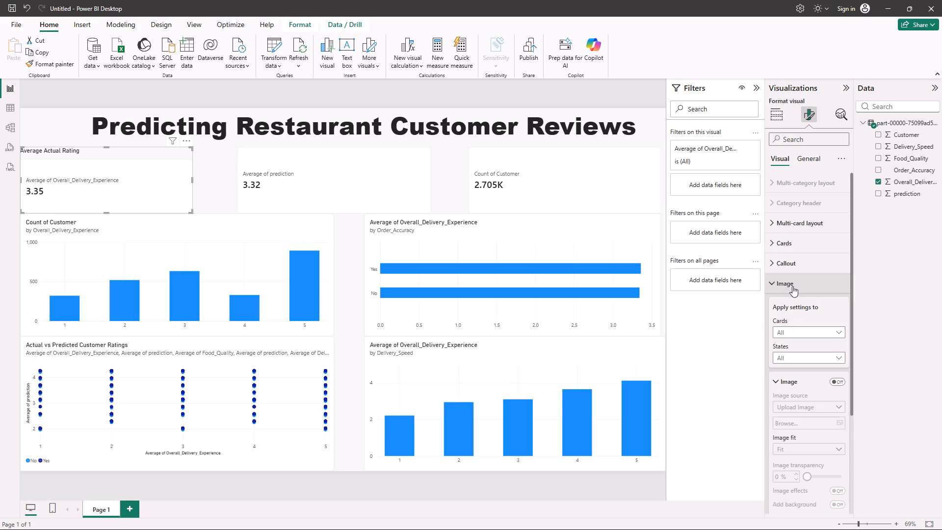
{"action": "scroll", "coordinate": [859, 344], "scroll_direction": "down", "scroll_amount": 2}
{"action": "left_click", "coordinate": [768, 265]}
{"action": "scroll", "coordinate": [812, 400], "scroll_direction": "right", "scroll_amount": 1}
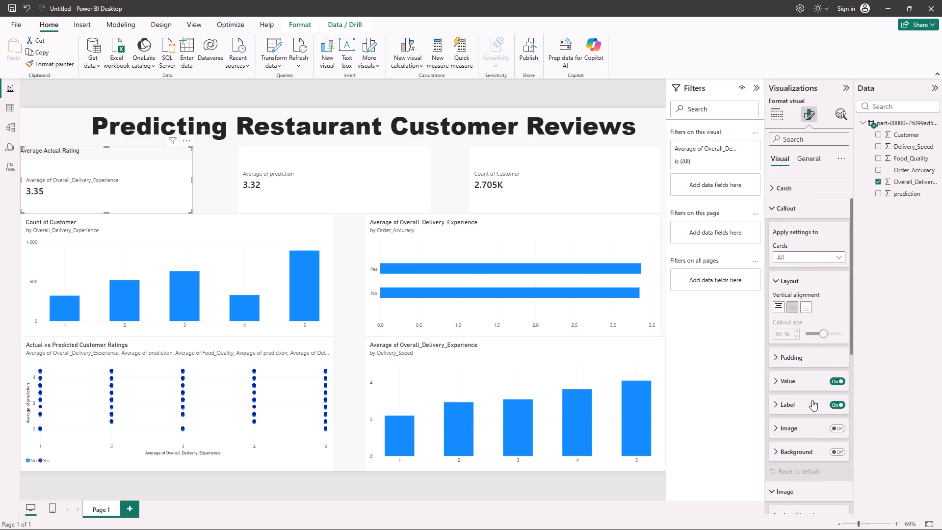
{"action": "scroll", "coordinate": [812, 400], "scroll_direction": "right", "scroll_amount": 1}
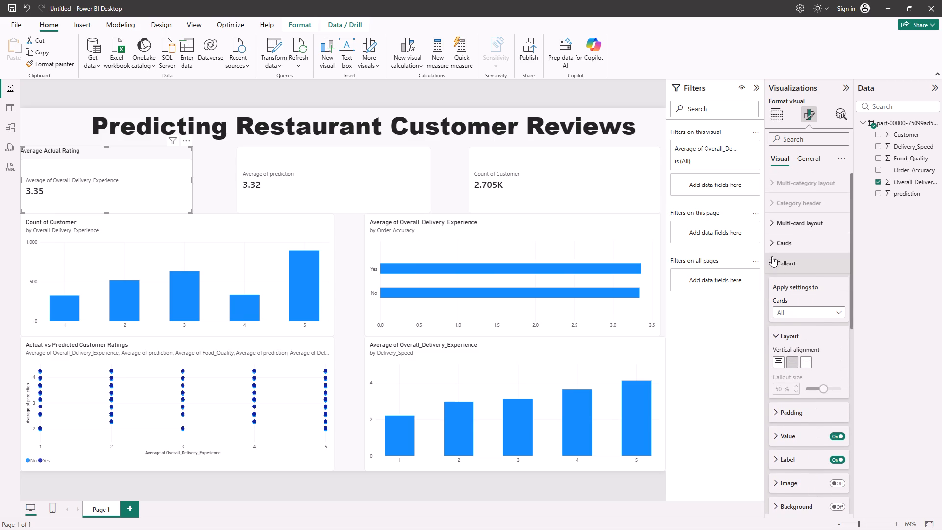
Look through the rating card's Cards format group, including its apply-to options, for a category label setting.
{"action": "left_click", "coordinate": [775, 250]}
{"action": "scroll", "coordinate": [805, 425], "scroll_direction": "down", "scroll_amount": 2}
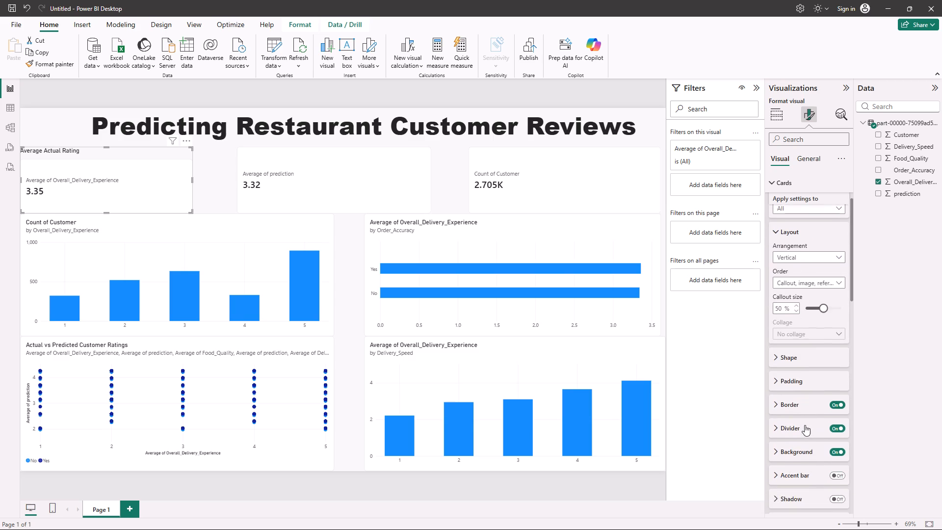
{"action": "scroll", "coordinate": [805, 425], "scroll_direction": "down", "scroll_amount": 3}
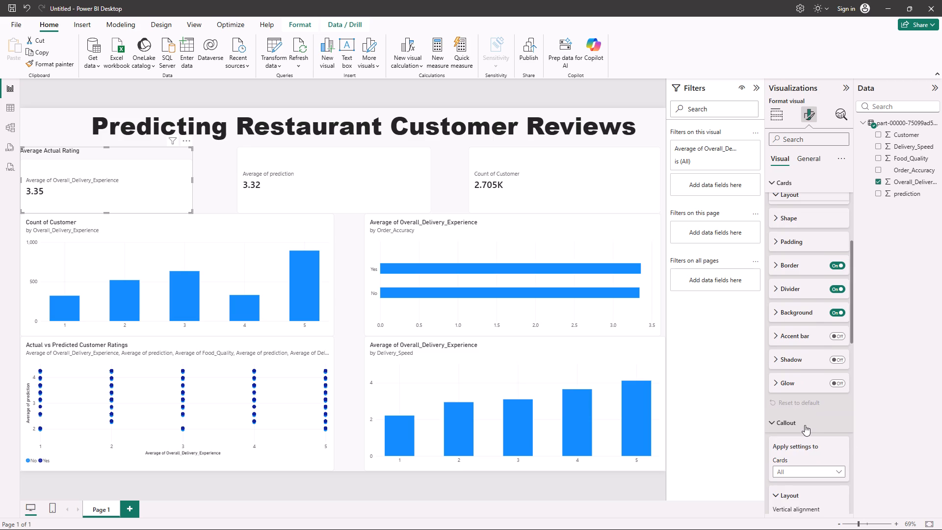
{"action": "scroll", "coordinate": [805, 425], "scroll_direction": "up", "scroll_amount": 5}
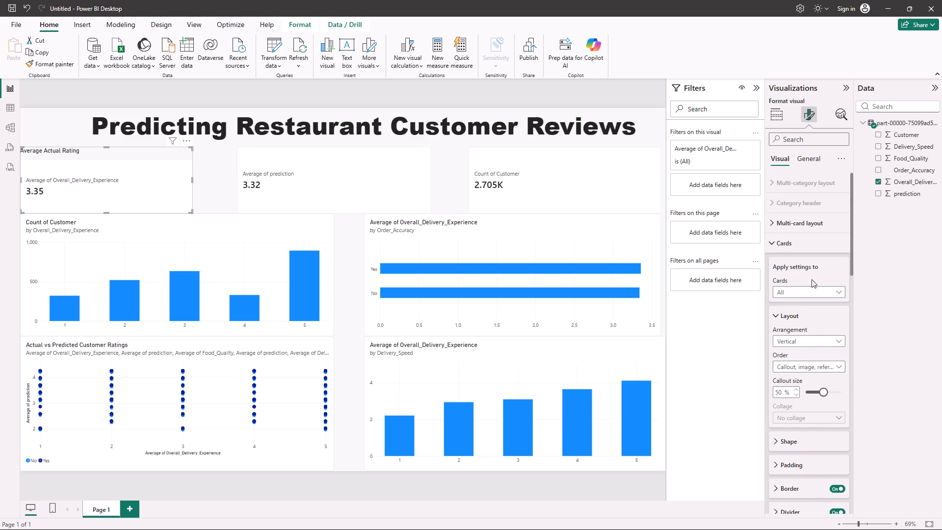
{"action": "left_click", "coordinate": [820, 296]}
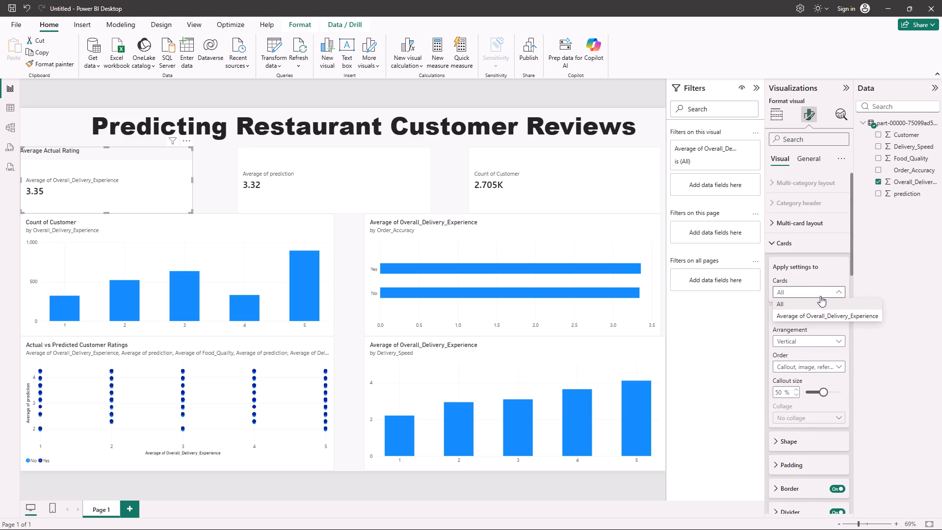
{"action": "left_click", "coordinate": [820, 296]}
{"action": "left_click", "coordinate": [820, 296]}
{"action": "left_click", "coordinate": [820, 296]}
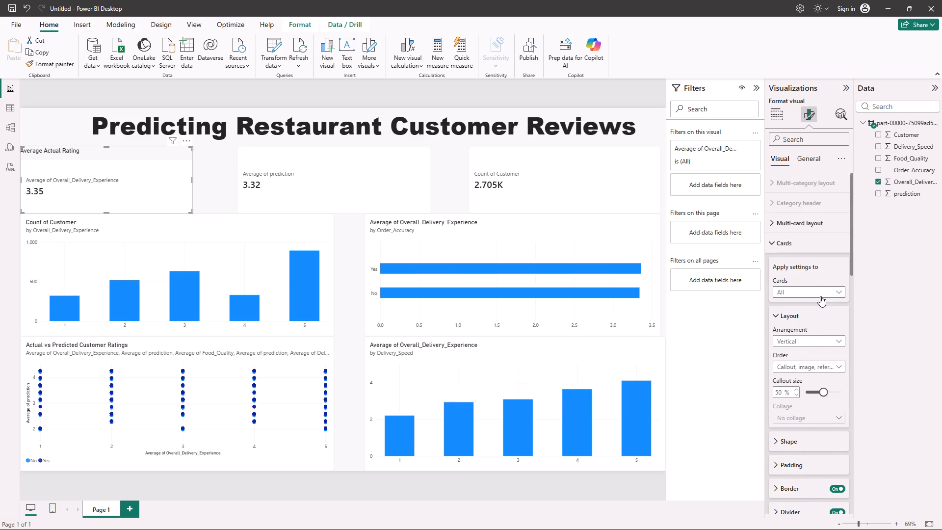
Expand the Multi-card layout group and look through it and the Cards, Callout and Image settings for a category label option.
{"action": "left_click", "coordinate": [780, 216]}
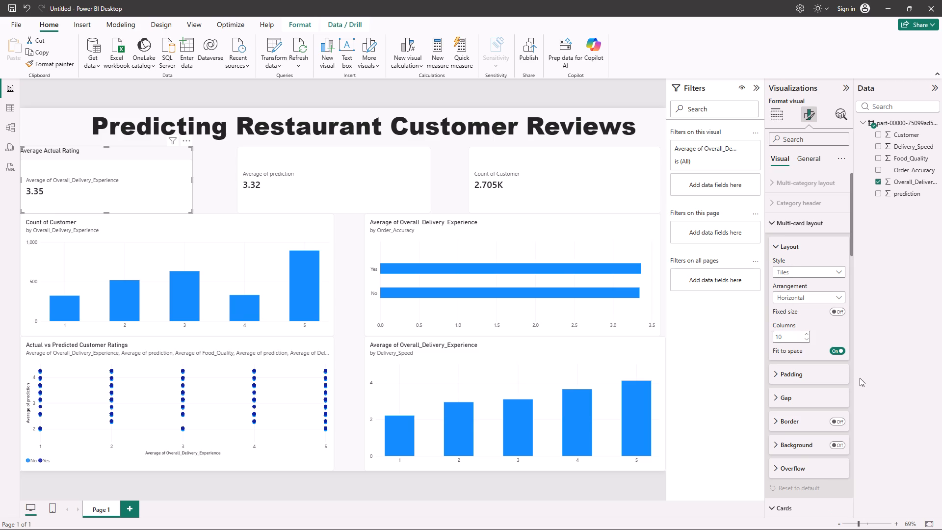
{"action": "scroll", "coordinate": [860, 378], "scroll_direction": "down", "scroll_amount": 5}
{"action": "scroll", "coordinate": [851, 458], "scroll_direction": "down", "scroll_amount": 2}
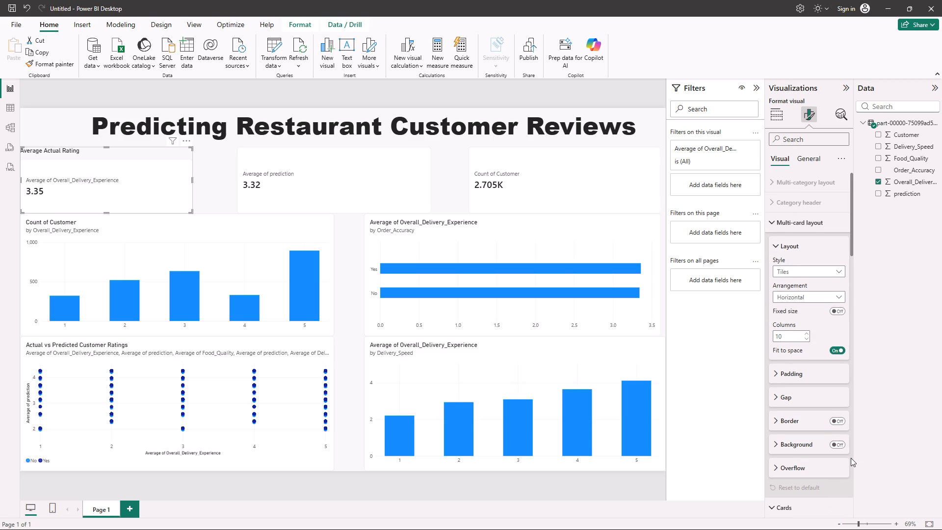
{"action": "scroll", "coordinate": [851, 458], "scroll_direction": "down", "scroll_amount": 9}
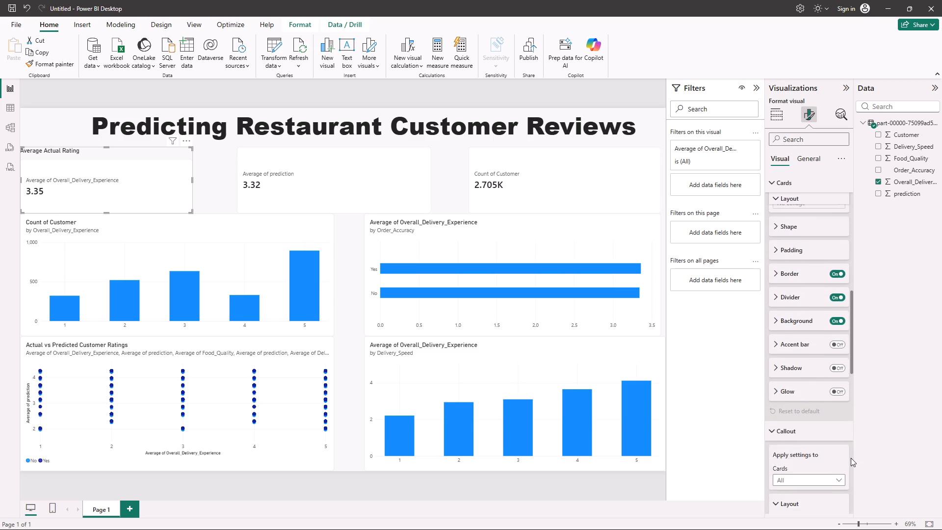
{"action": "scroll", "coordinate": [851, 458], "scroll_direction": "down", "scroll_amount": 6}
{"action": "scroll", "coordinate": [851, 458], "scroll_direction": "up", "scroll_amount": 6}
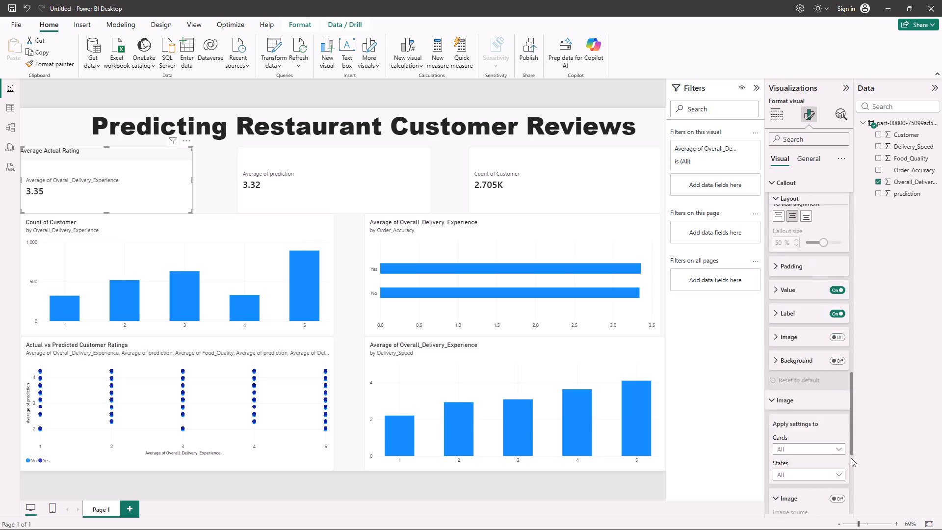
{"action": "scroll", "coordinate": [851, 458], "scroll_direction": "up", "scroll_amount": 5}
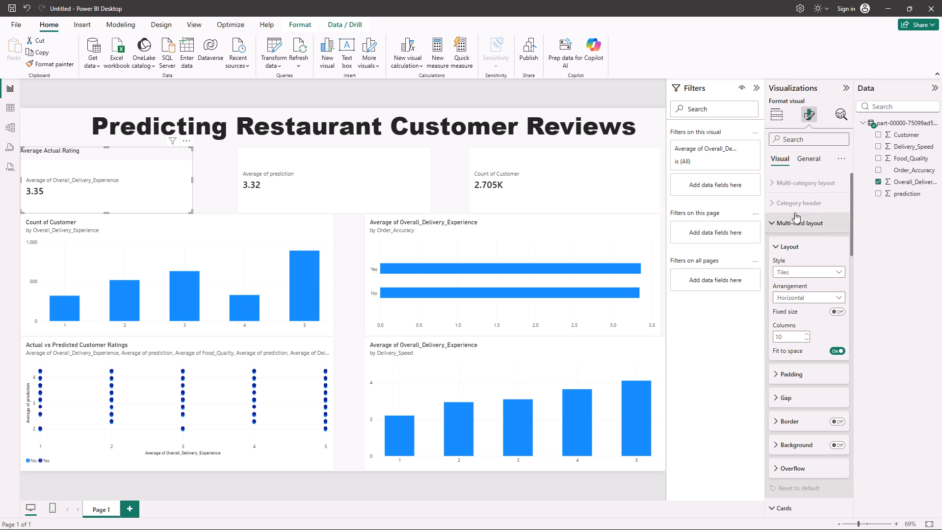
Check the rating card's General format settings and their extra options, and return to its Visual settings.
{"action": "left_click", "coordinate": [809, 168]}
{"action": "left_click", "coordinate": [805, 157]}
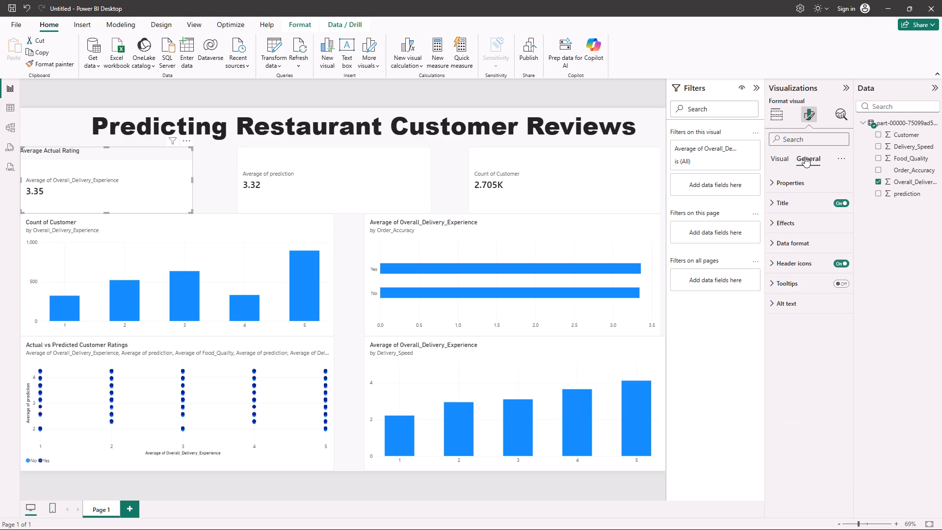
{"action": "left_click", "coordinate": [834, 152]}
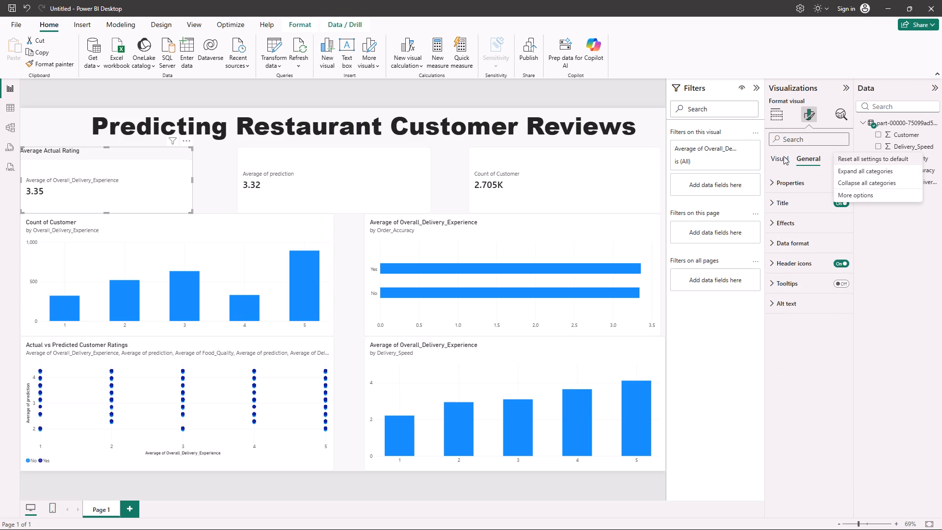
{"action": "left_click", "coordinate": [769, 156]}
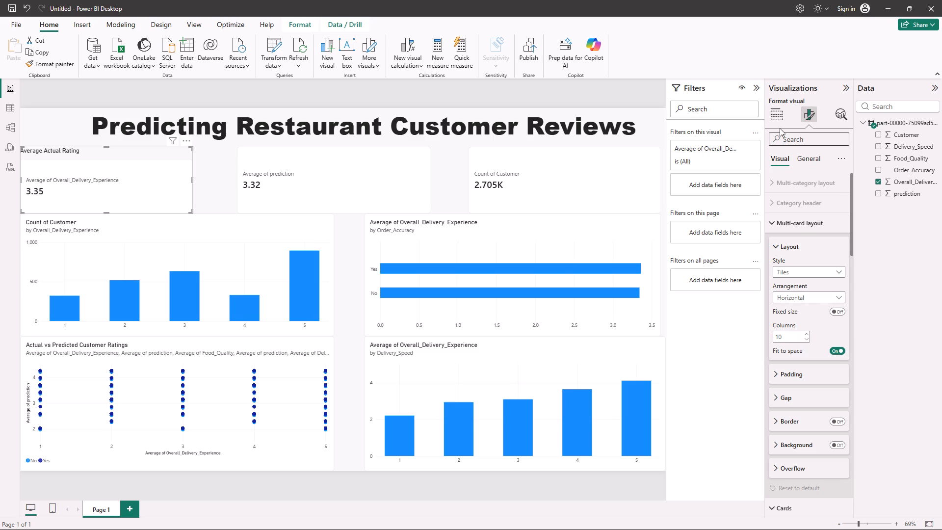
Expand the rating card's Average of Overall_Delivery_Experience filter and examine its options for hiding the field name.
{"action": "left_click", "coordinate": [695, 160]}
{"action": "left_click", "coordinate": [695, 160]}
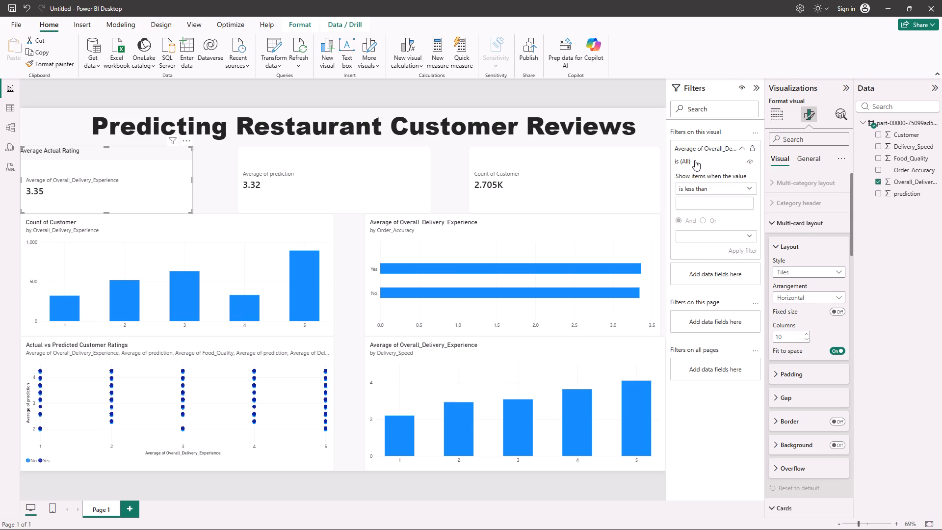
{"action": "left_click", "coordinate": [715, 162]}
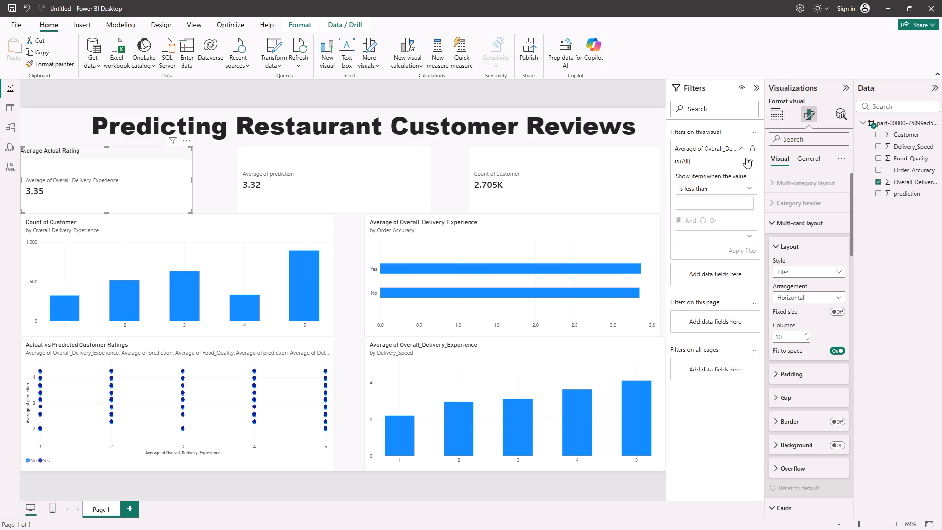
{"action": "left_click", "coordinate": [750, 149]}
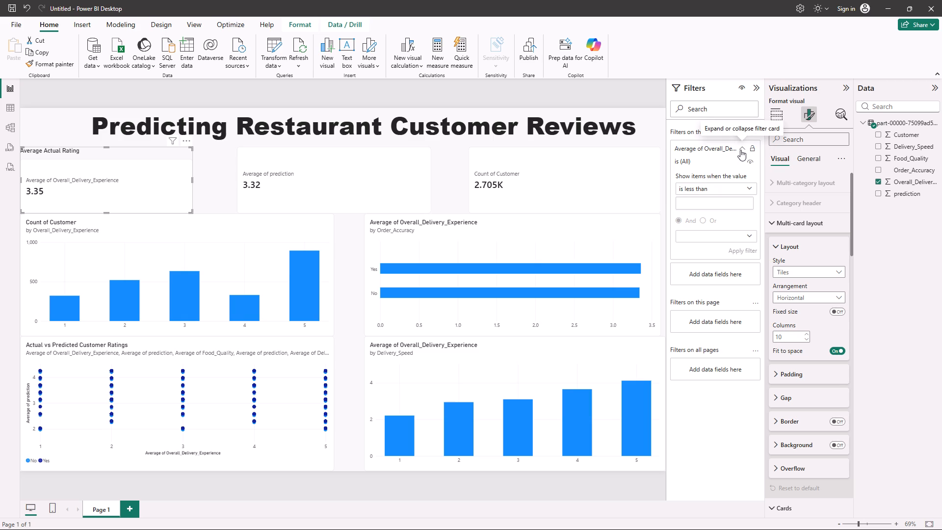
{"action": "left_click", "coordinate": [740, 150]}
{"action": "left_click", "coordinate": [735, 156]}
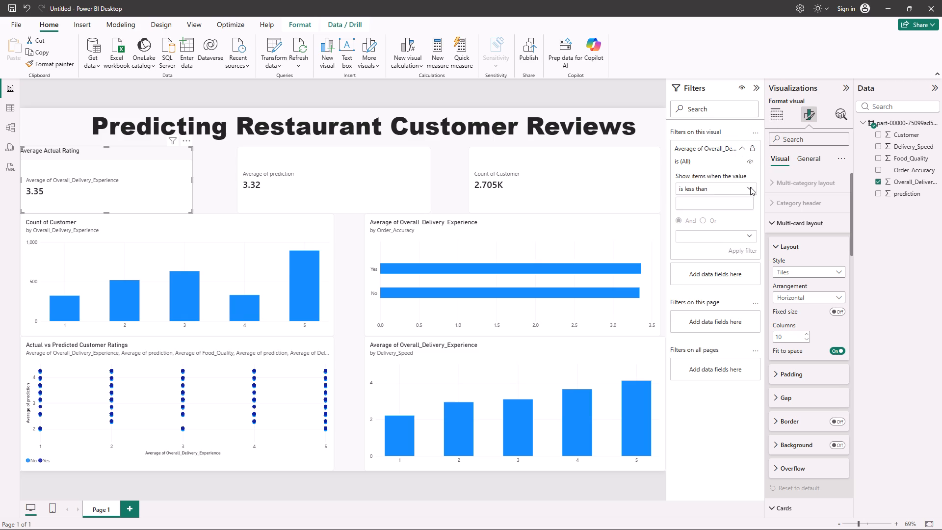
{"action": "left_click", "coordinate": [752, 163]}
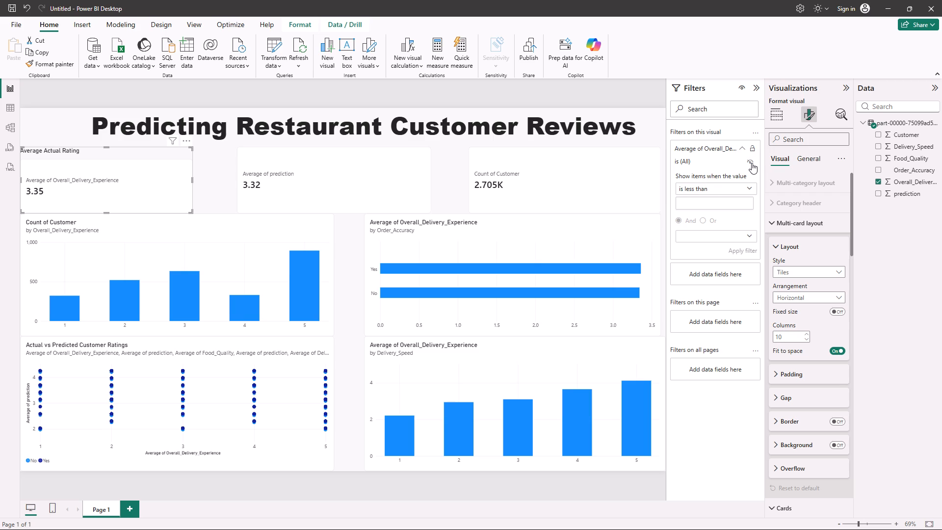
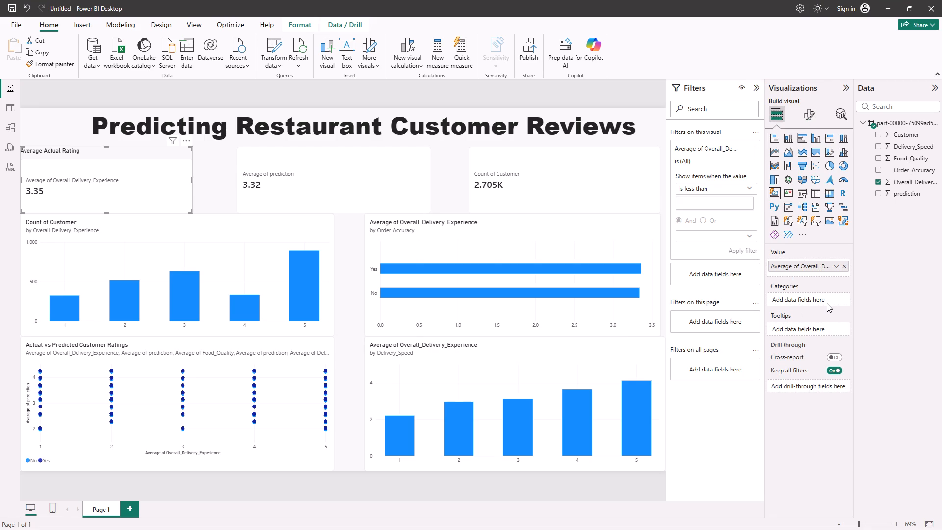
{"action": "key", "text": "alt+Tab"}
{"action": "key", "text": "alt+Tab"}
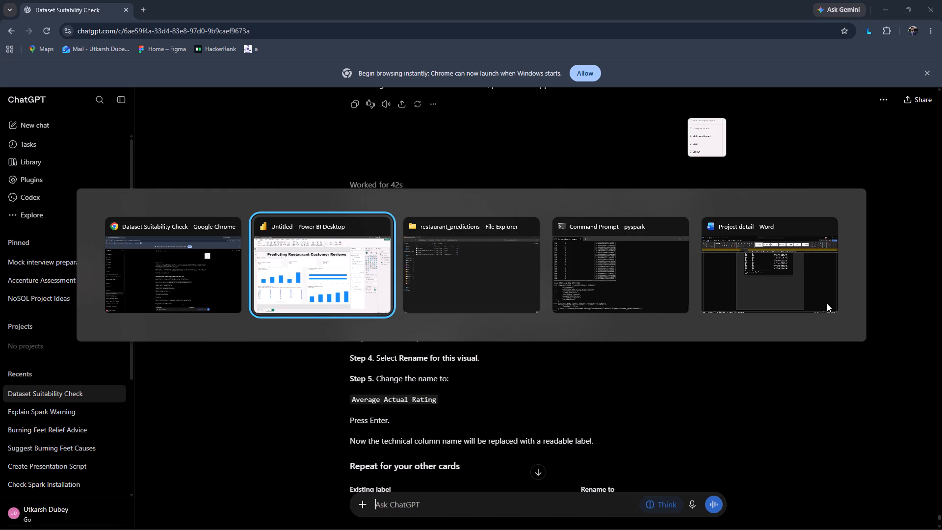
{"action": "key", "text": "alt+Tab"}
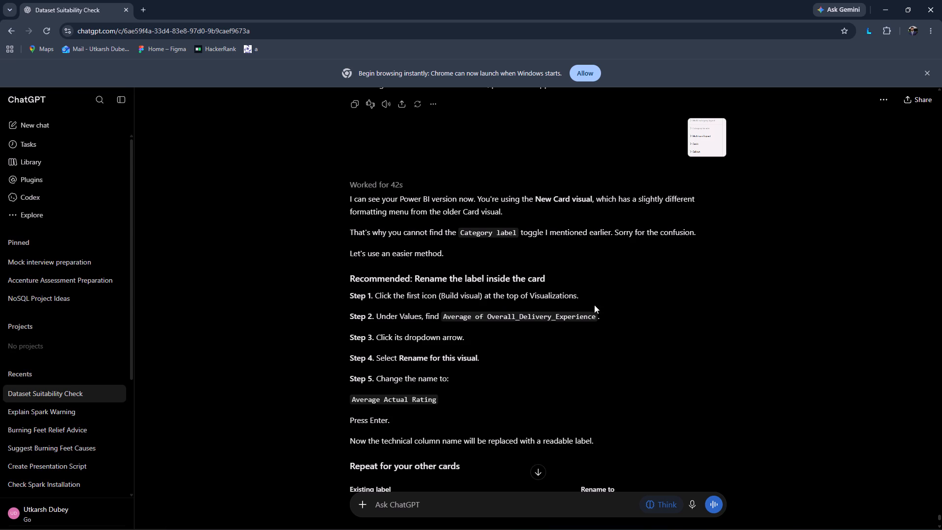
{"action": "key", "text": "alt+Tab"}
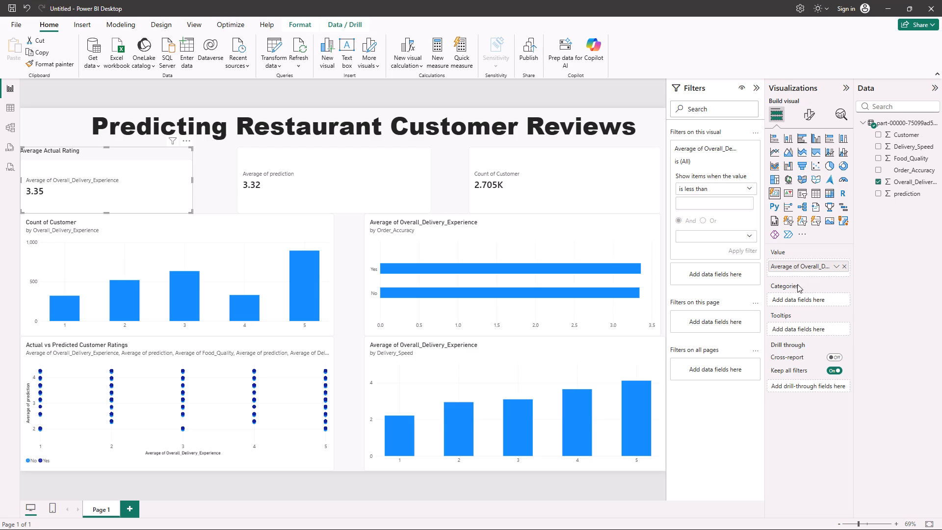
{"action": "left_click", "coordinate": [803, 108]}
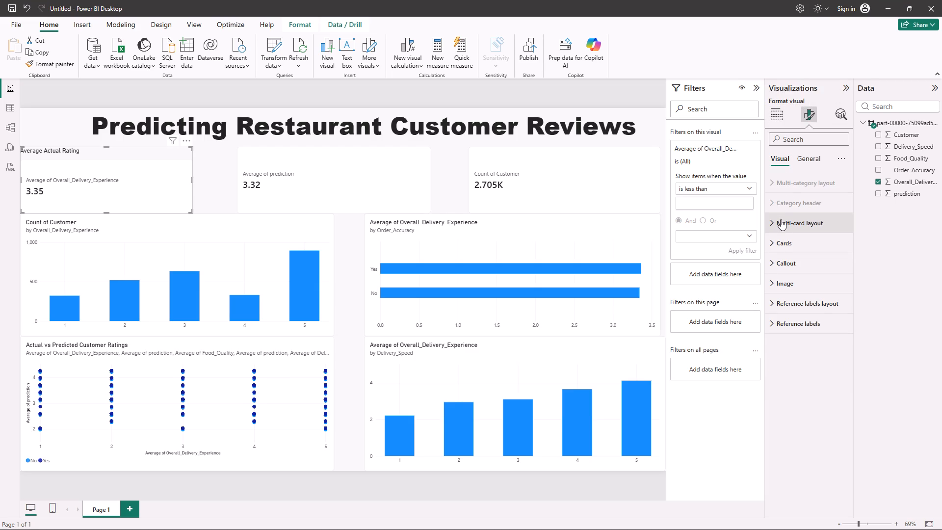
{"action": "key", "text": "alt+Tab"}
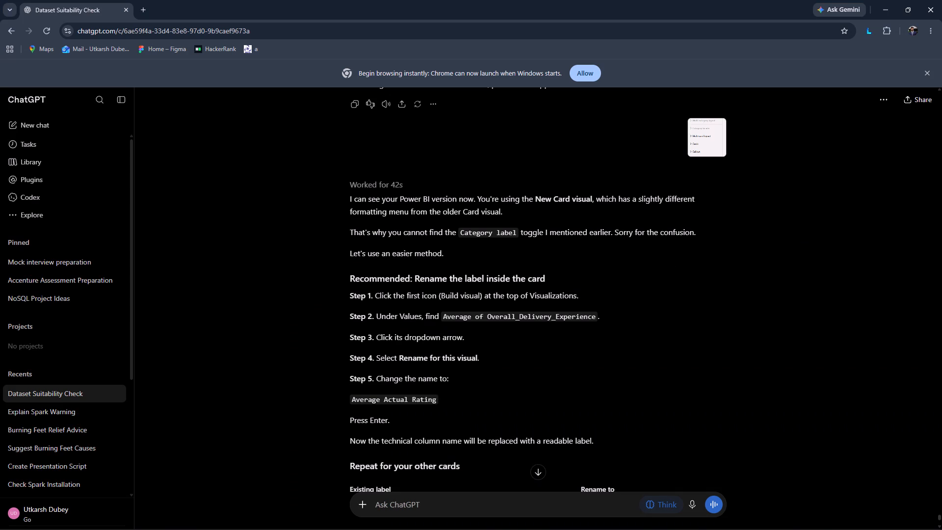
{"action": "key", "text": "alt+Tab"}
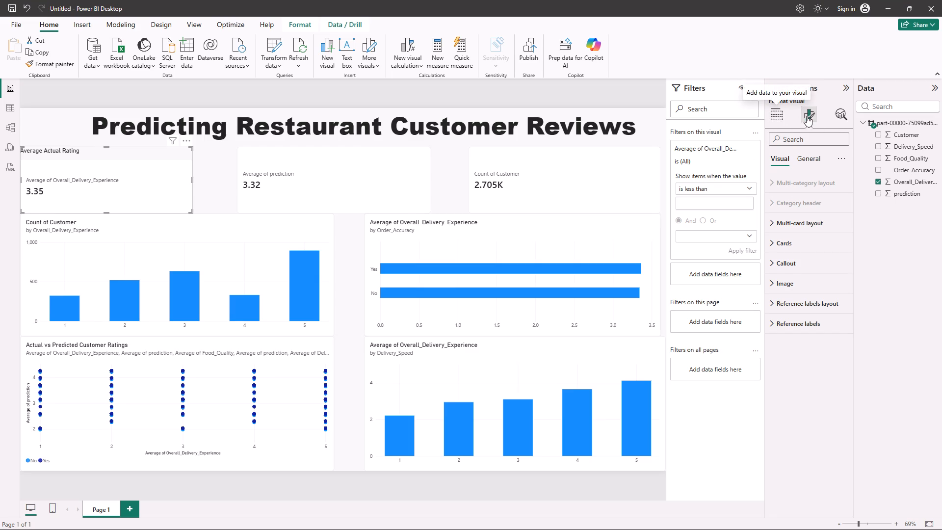
{"action": "left_click", "coordinate": [779, 109]}
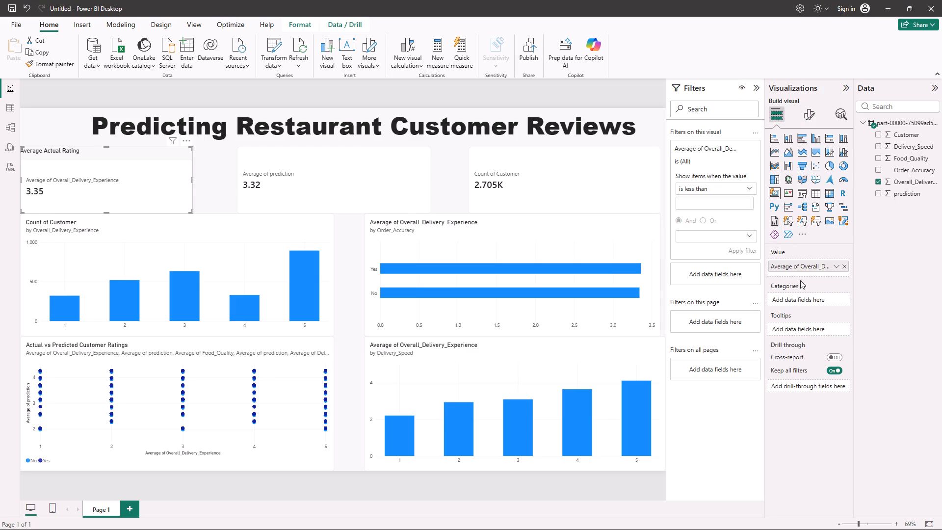
{"action": "left_click", "coordinate": [833, 265]}
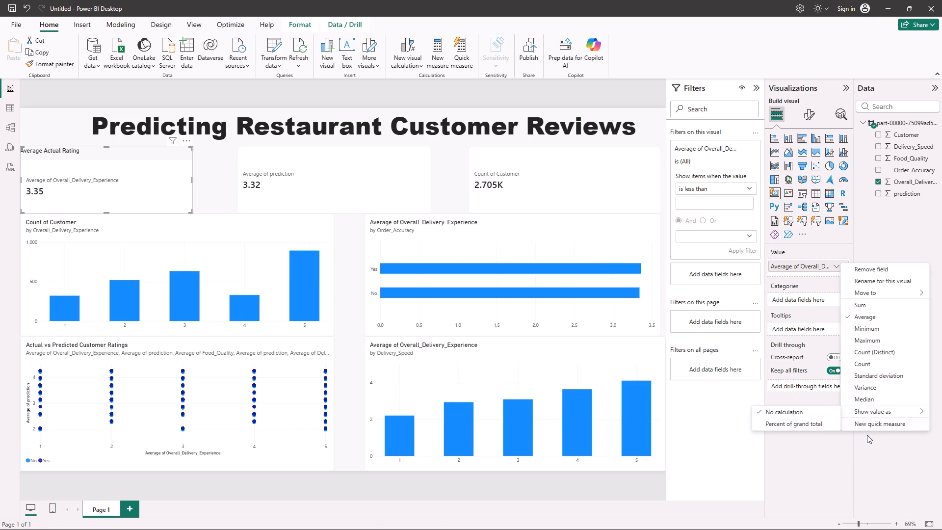
{"action": "key", "text": "alt+Tab"}
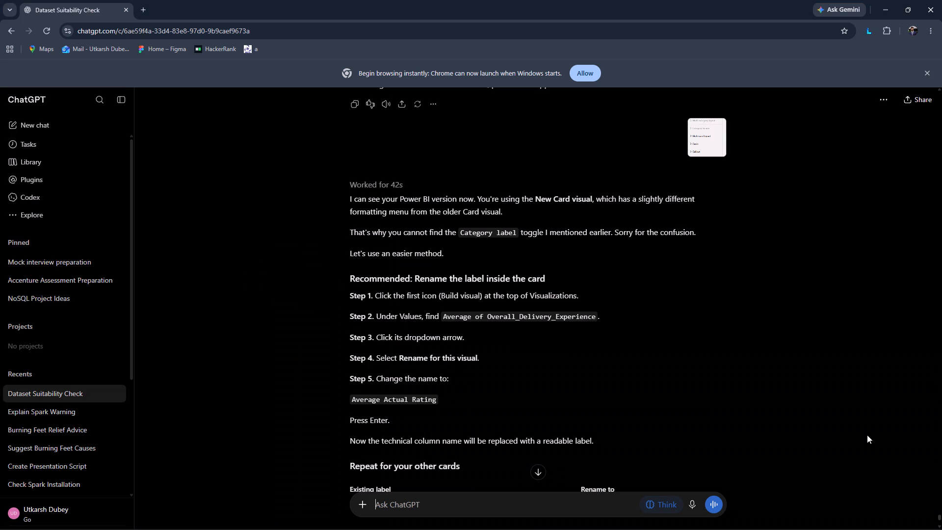
{"action": "key", "text": "alt+Tab"}
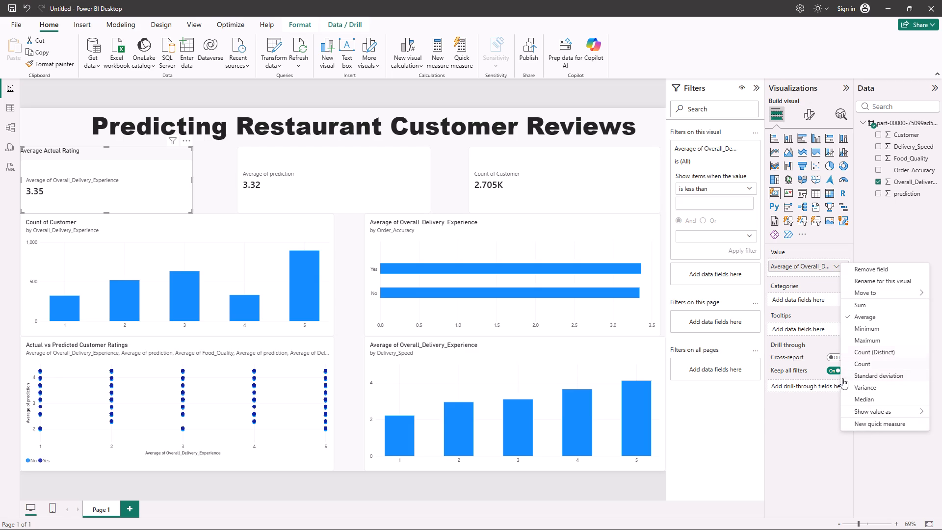
{"action": "left_click", "coordinate": [879, 282]}
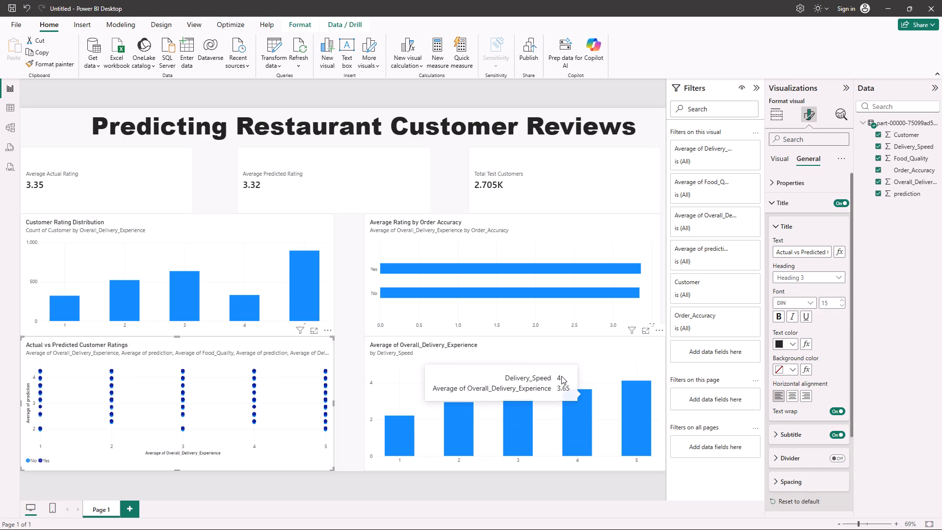
{"action": "triple_click", "coordinate": [813, 251]}
{"action": "key", "text": "ctrl+v"}
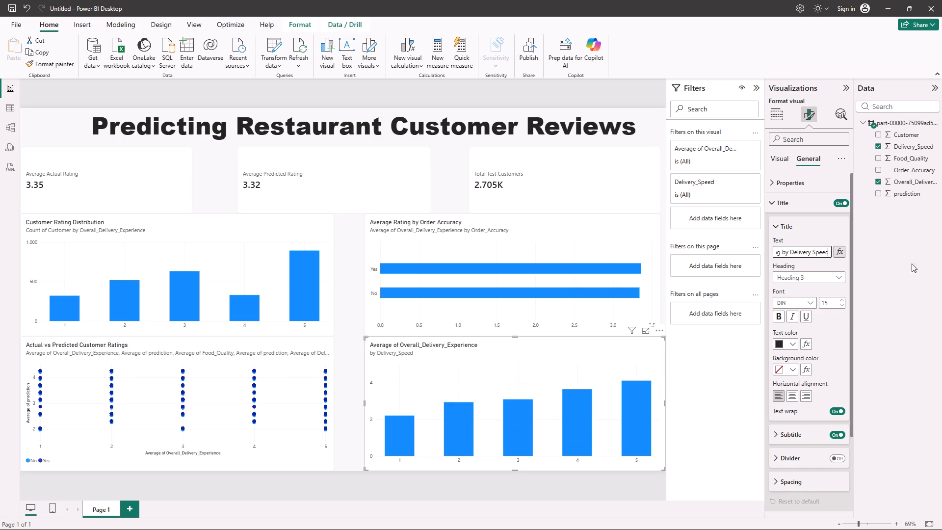
{"action": "left_click", "coordinate": [895, 295]}
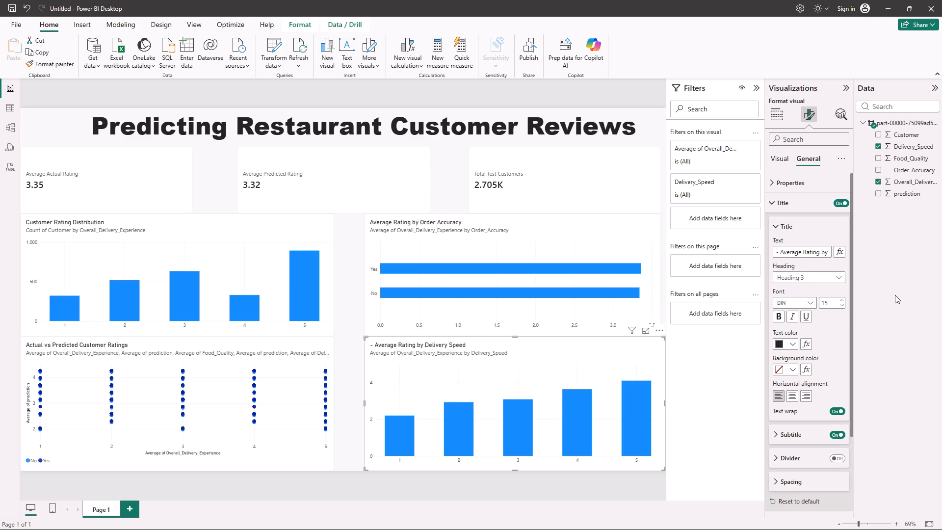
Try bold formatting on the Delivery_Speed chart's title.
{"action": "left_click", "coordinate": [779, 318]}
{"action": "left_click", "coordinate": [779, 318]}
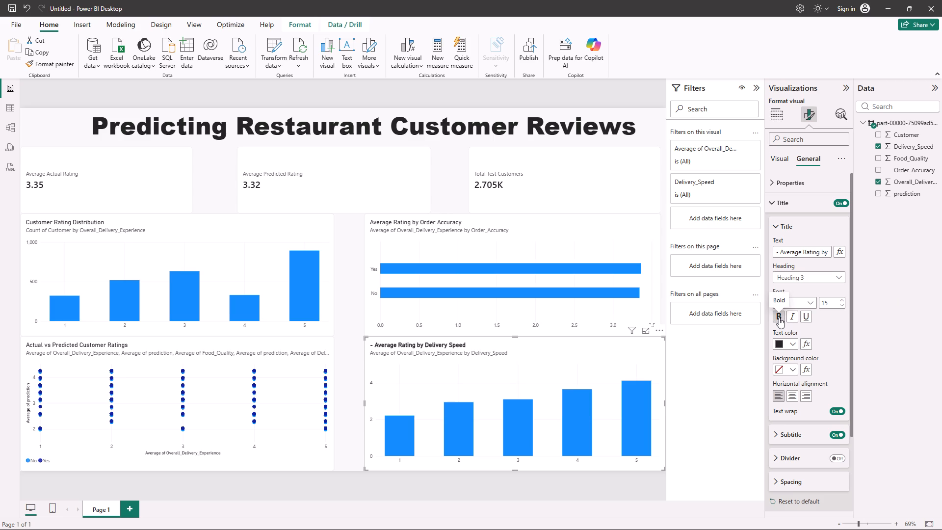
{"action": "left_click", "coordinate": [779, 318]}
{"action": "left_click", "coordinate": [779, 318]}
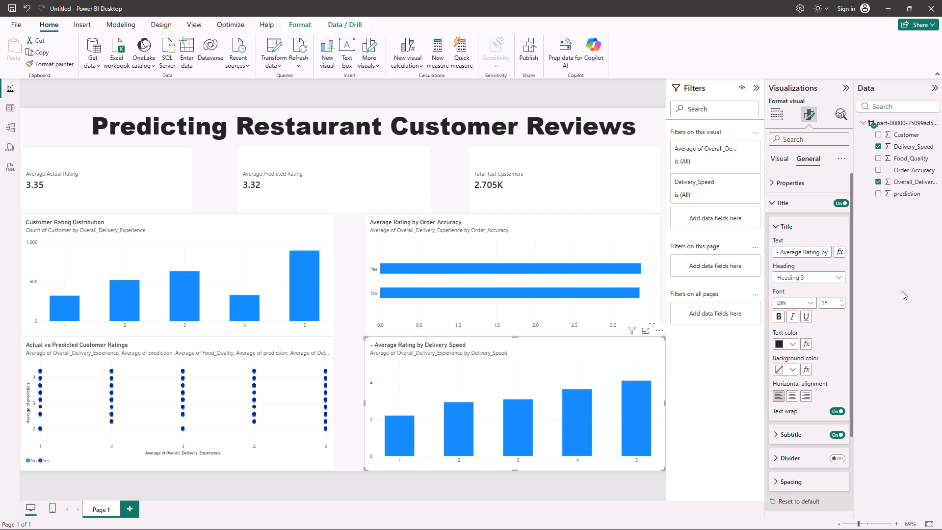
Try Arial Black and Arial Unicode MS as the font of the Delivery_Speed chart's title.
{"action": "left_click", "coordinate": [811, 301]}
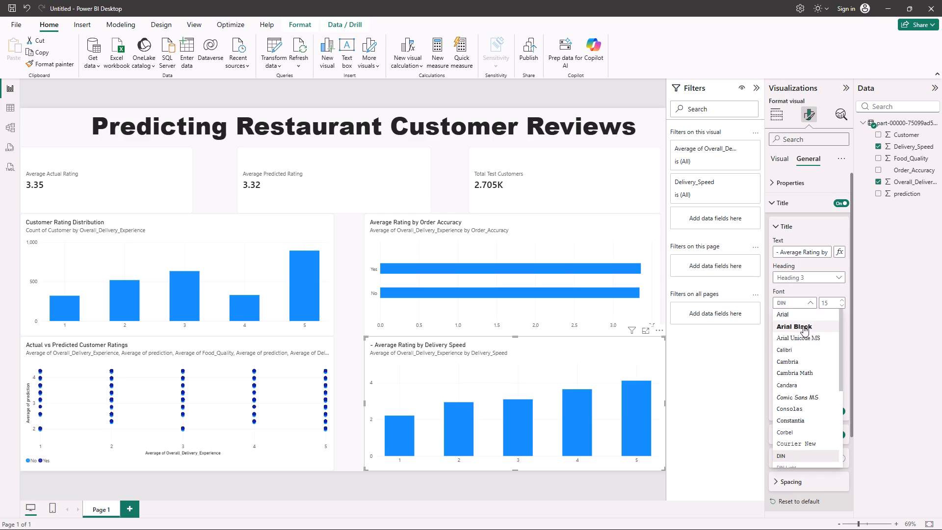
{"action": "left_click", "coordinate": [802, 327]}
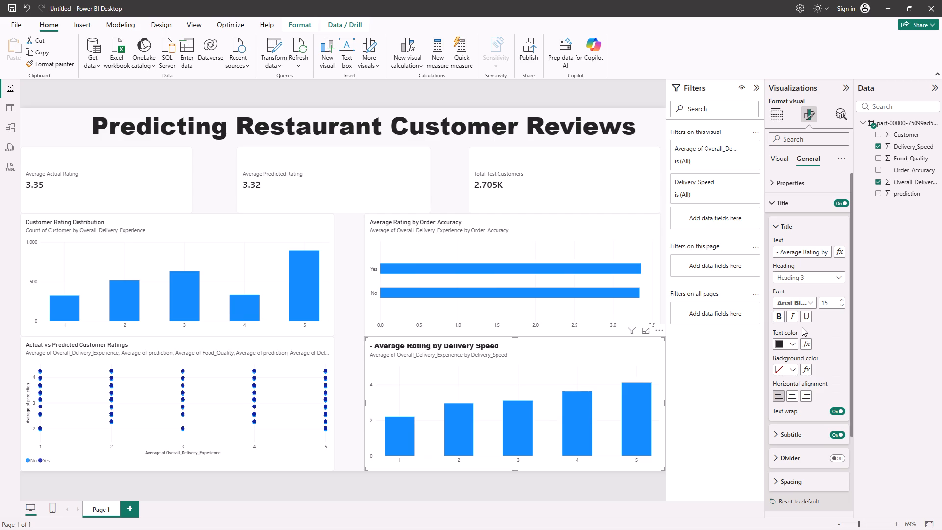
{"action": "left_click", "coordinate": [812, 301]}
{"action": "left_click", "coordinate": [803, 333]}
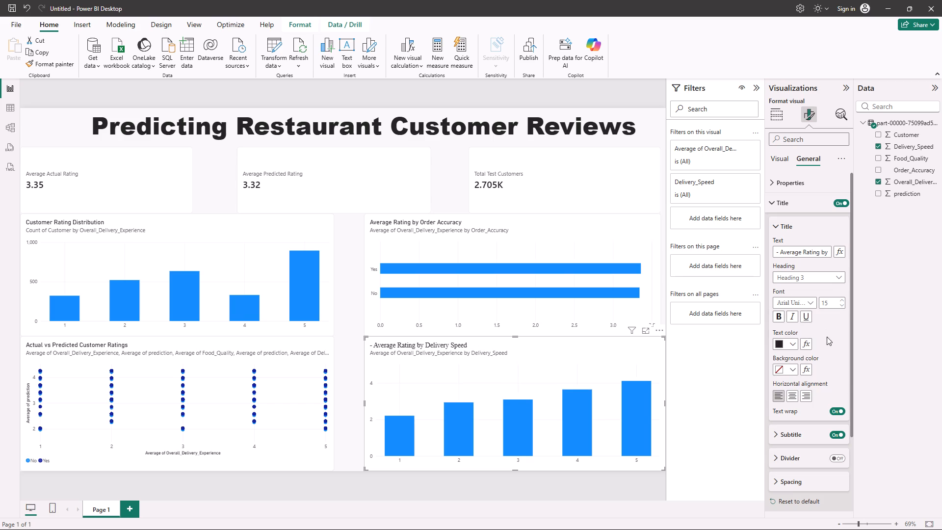
Set the font of the Delivery_Speed chart's title to Calibri.
{"action": "left_click", "coordinate": [809, 303]}
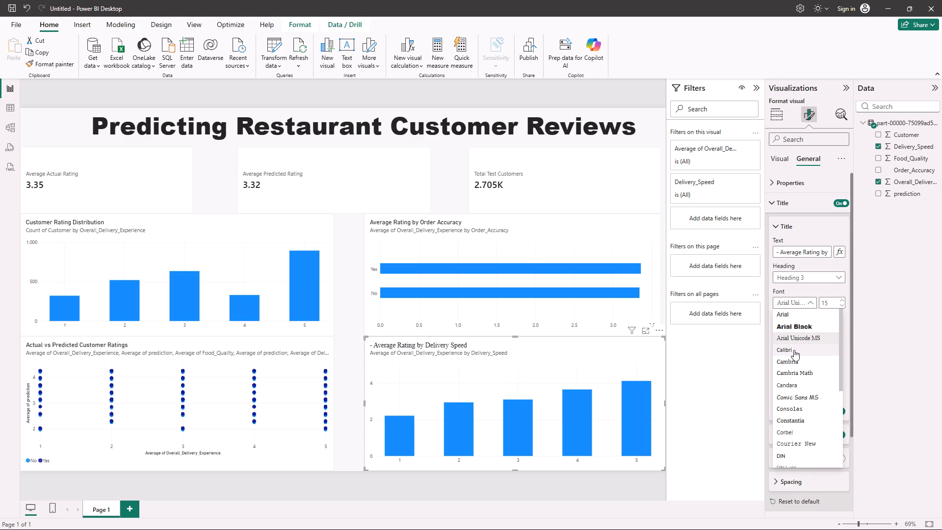
{"action": "left_click", "coordinate": [794, 350]}
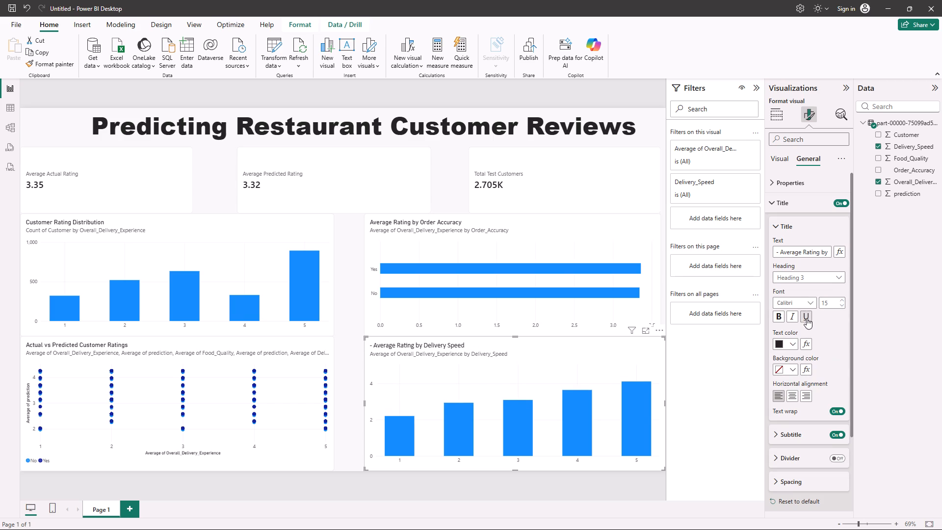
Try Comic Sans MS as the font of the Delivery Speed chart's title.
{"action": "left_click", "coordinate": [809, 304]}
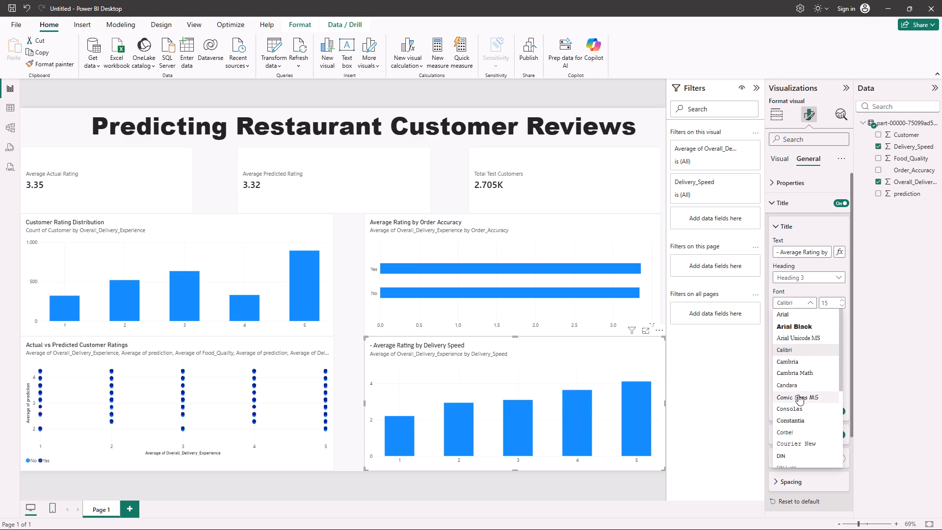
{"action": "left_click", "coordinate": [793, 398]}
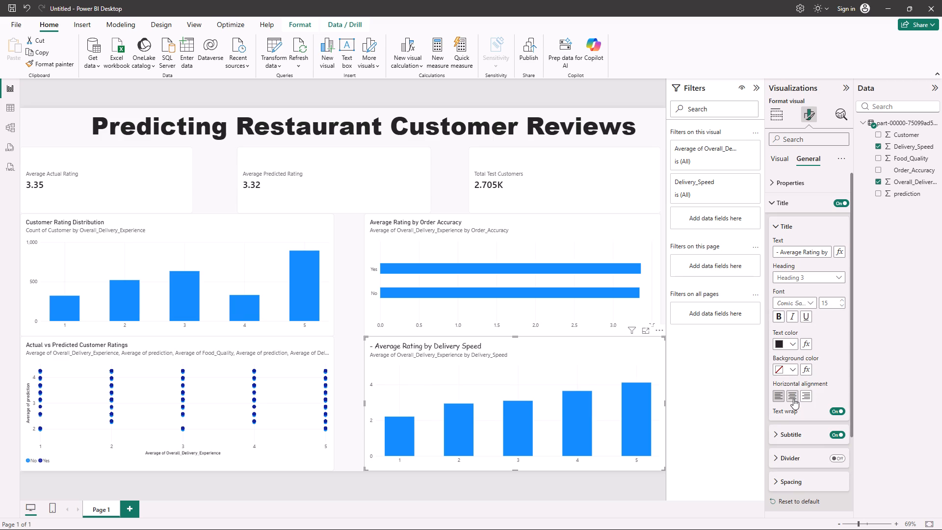
Set the Delivery Speed chart's title to bold Georgia.
{"action": "left_click", "coordinate": [813, 301]}
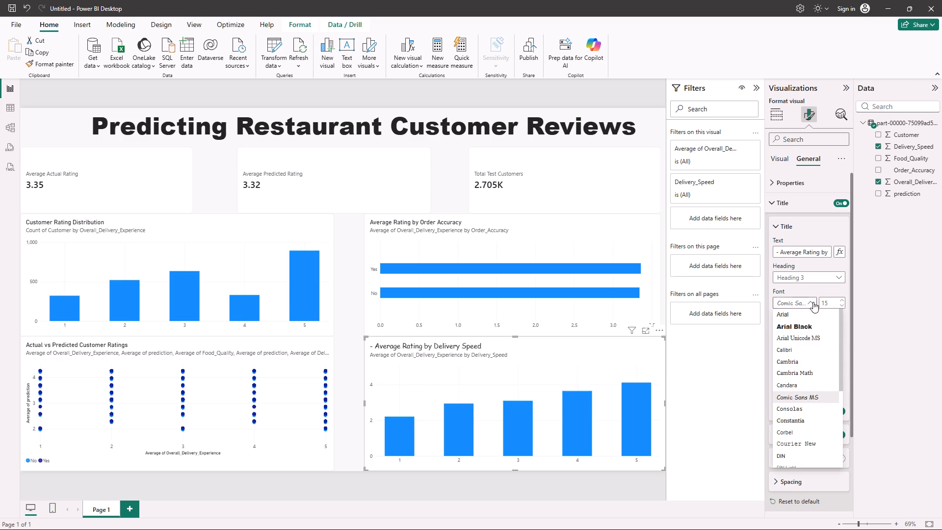
{"action": "scroll", "coordinate": [797, 424], "scroll_direction": "down", "scroll_amount": 1}
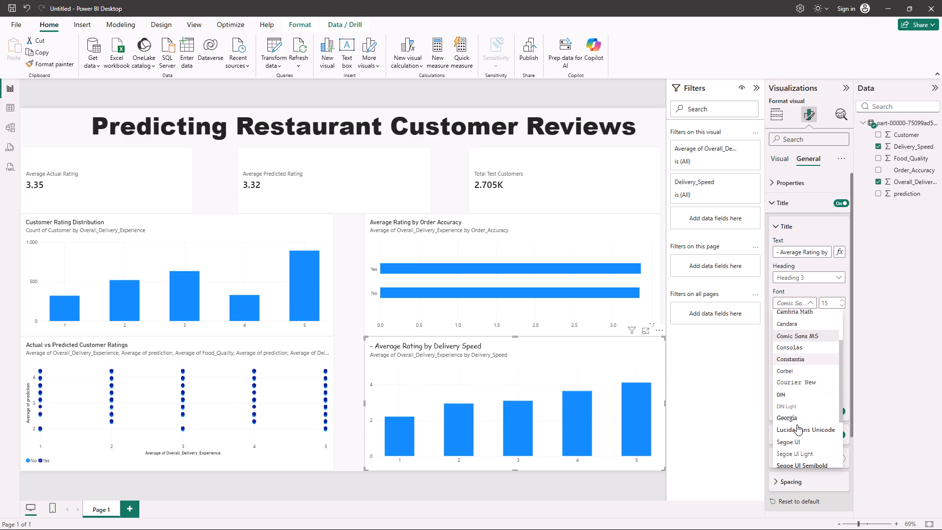
{"action": "left_click", "coordinate": [789, 421]}
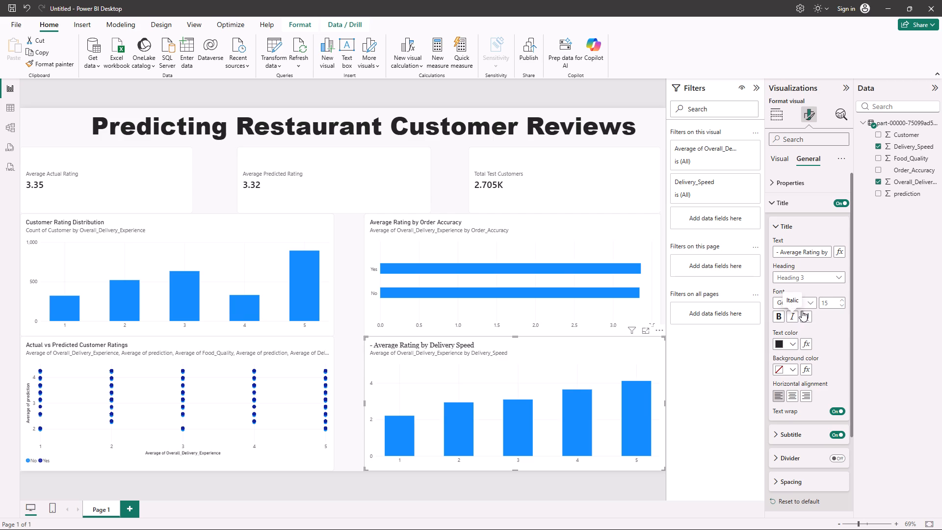
{"action": "left_click", "coordinate": [781, 316]}
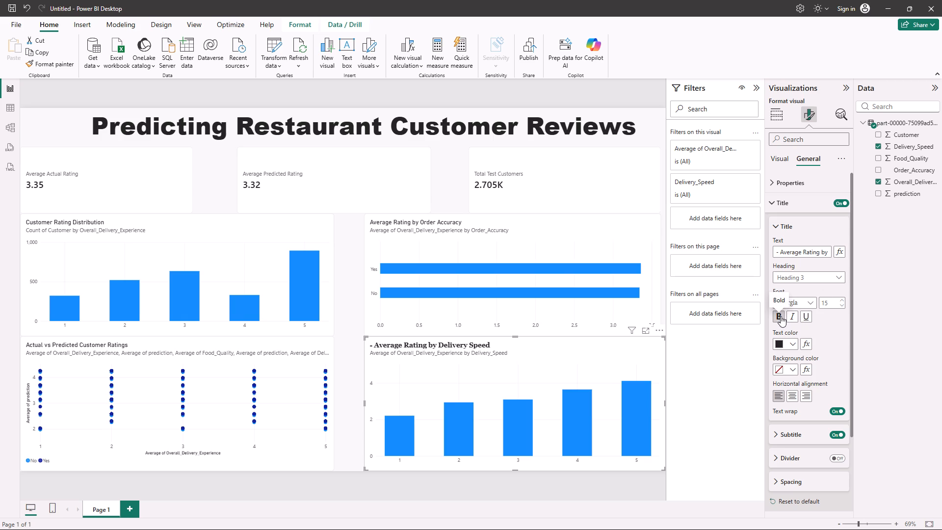
Set the title of the Actual vs Predicted Customer Ratings chart to bold Georgia.
{"action": "left_click", "coordinate": [249, 374]}
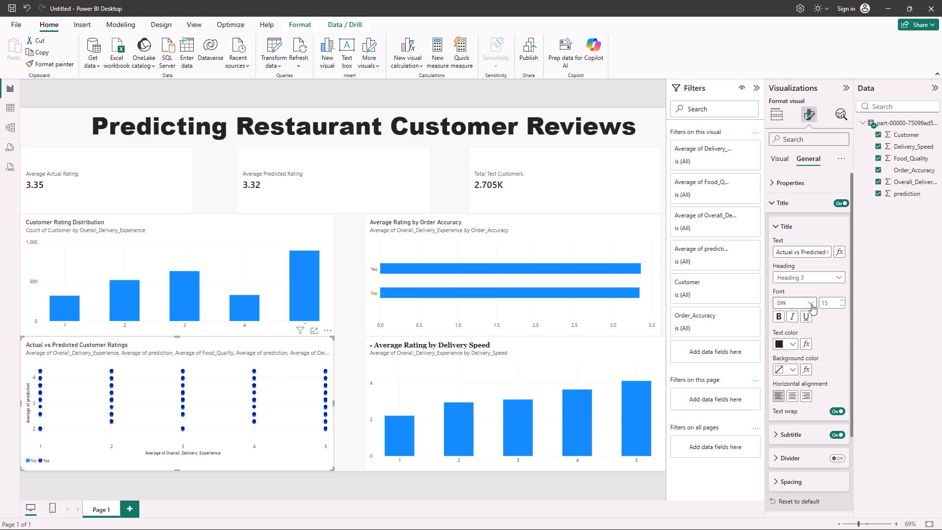
{"action": "left_click", "coordinate": [812, 306]}
{"action": "scroll", "coordinate": [795, 423], "scroll_direction": "down", "scroll_amount": 1}
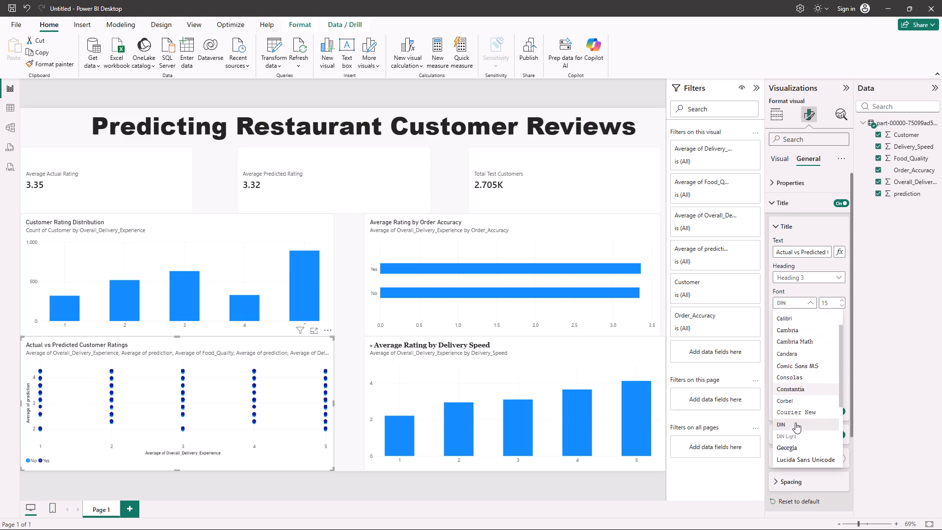
{"action": "scroll", "coordinate": [795, 423], "scroll_direction": "down", "scroll_amount": 1}
{"action": "left_click", "coordinate": [795, 423]}
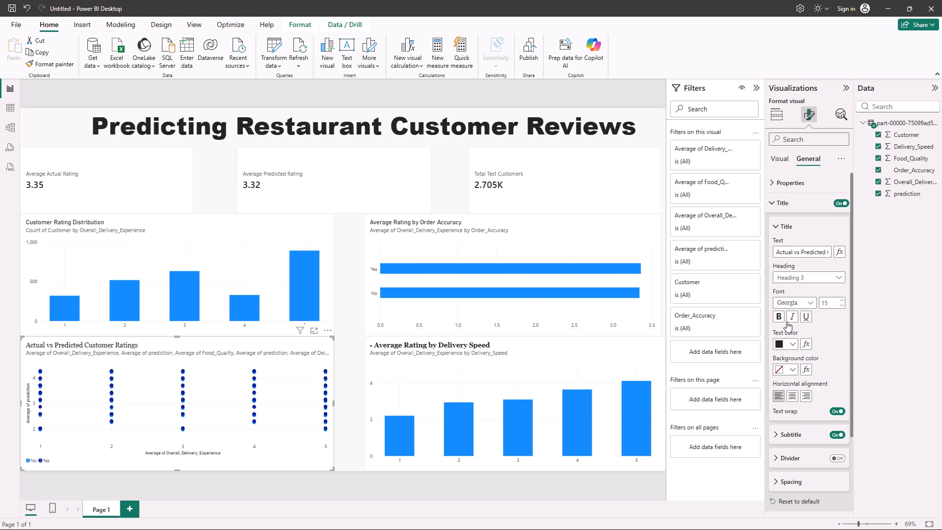
{"action": "left_click", "coordinate": [782, 316]}
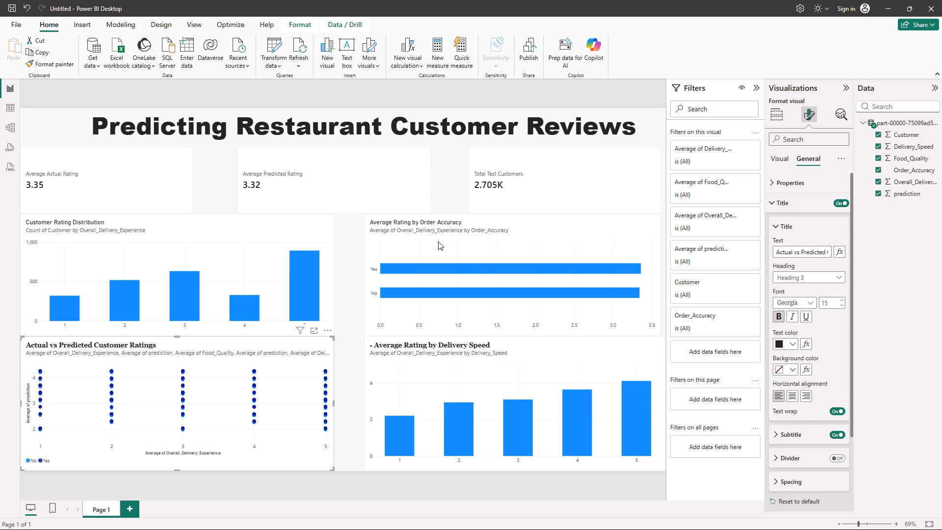
Set the title of the Average Rating by Order Accuracy chart to bold Georgia.
{"action": "left_click", "coordinate": [438, 241]}
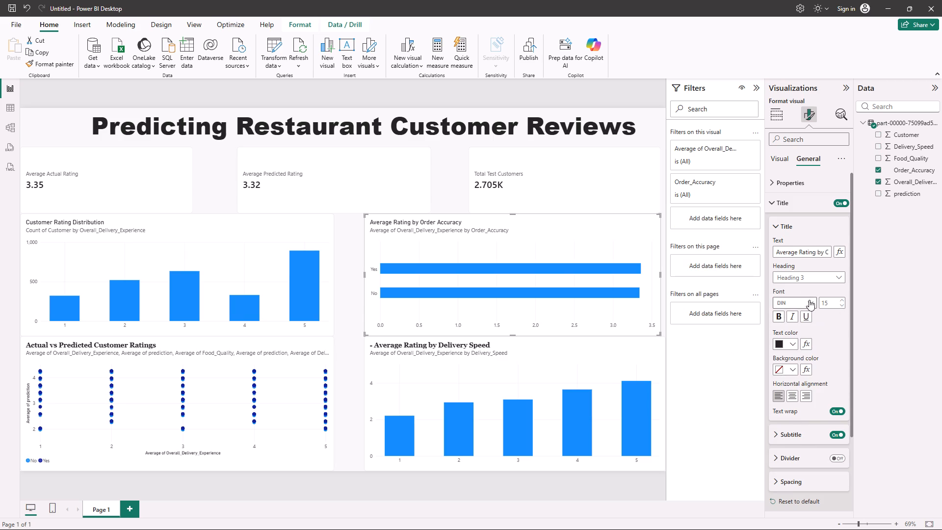
{"action": "left_click", "coordinate": [813, 300]}
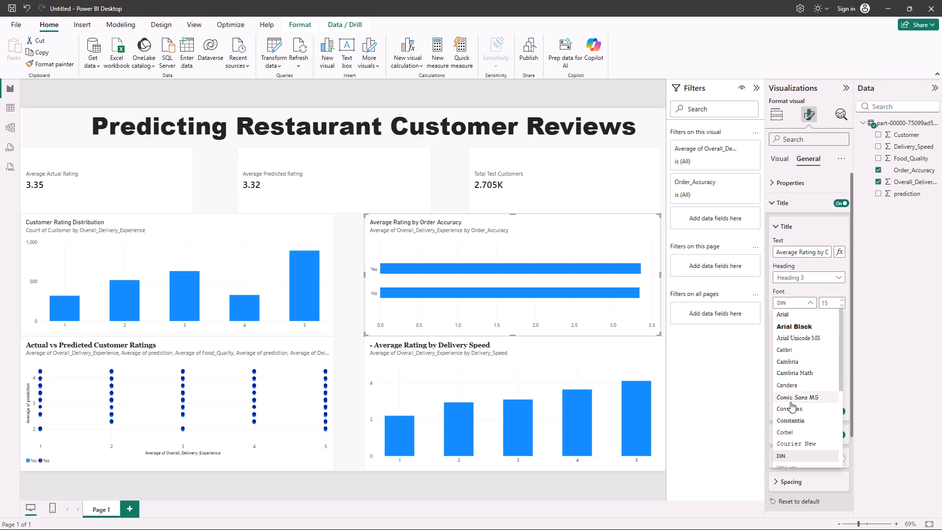
{"action": "scroll", "coordinate": [789, 422], "scroll_direction": "down", "scroll_amount": 1}
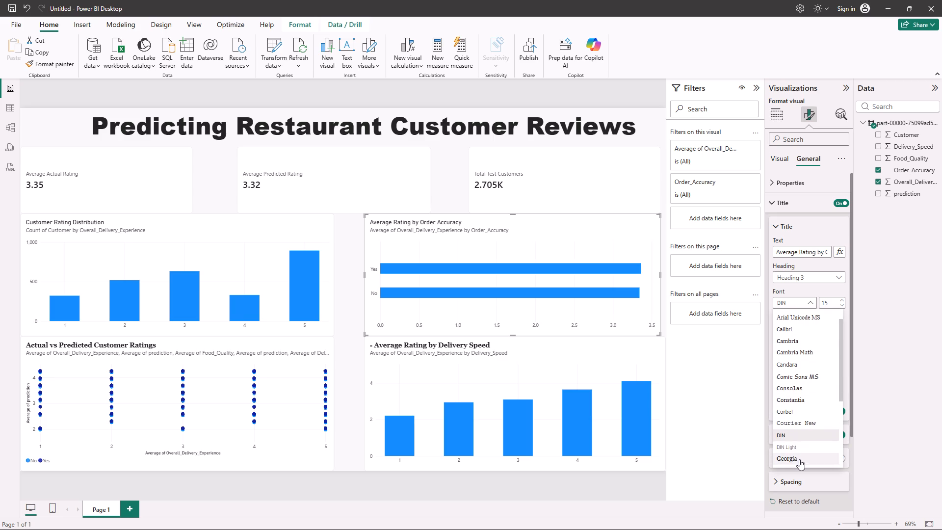
{"action": "left_click", "coordinate": [799, 459]}
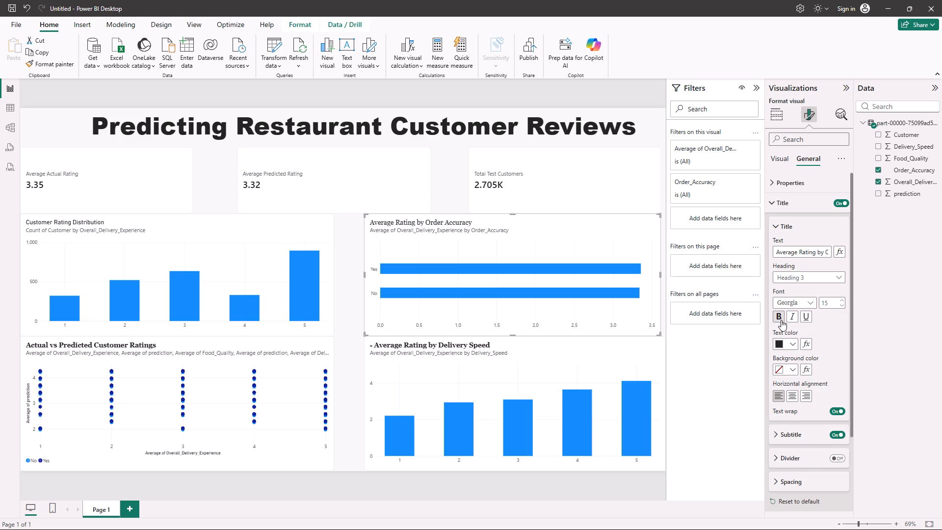
{"action": "left_click", "coordinate": [781, 319]}
Set the title of the Customer Rating Distribution chart to bold Georgia.
{"action": "left_click", "coordinate": [160, 242]}
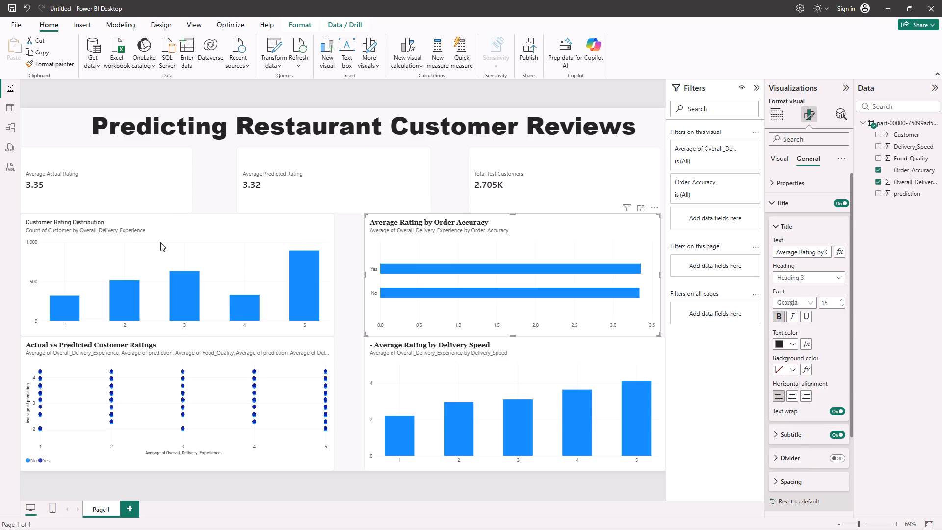
{"action": "left_click", "coordinate": [809, 304]}
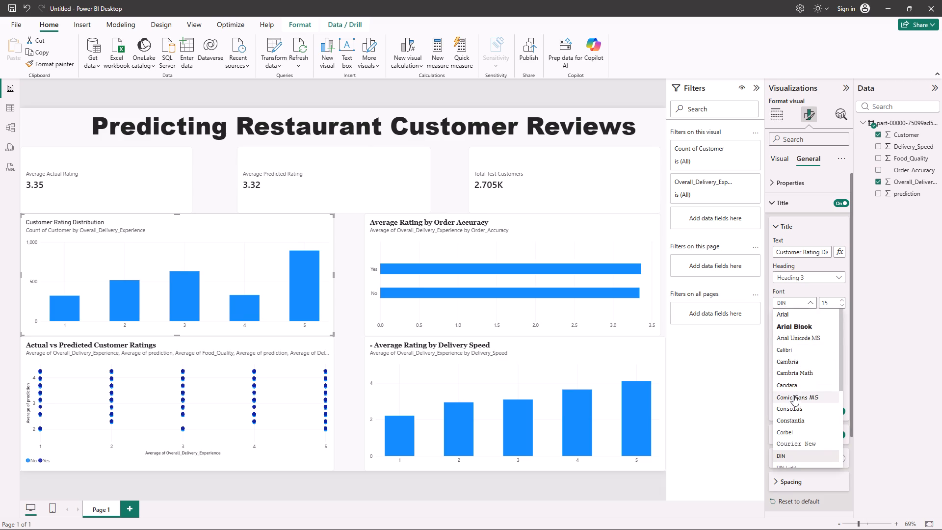
{"action": "scroll", "coordinate": [801, 413], "scroll_direction": "down", "scroll_amount": 1}
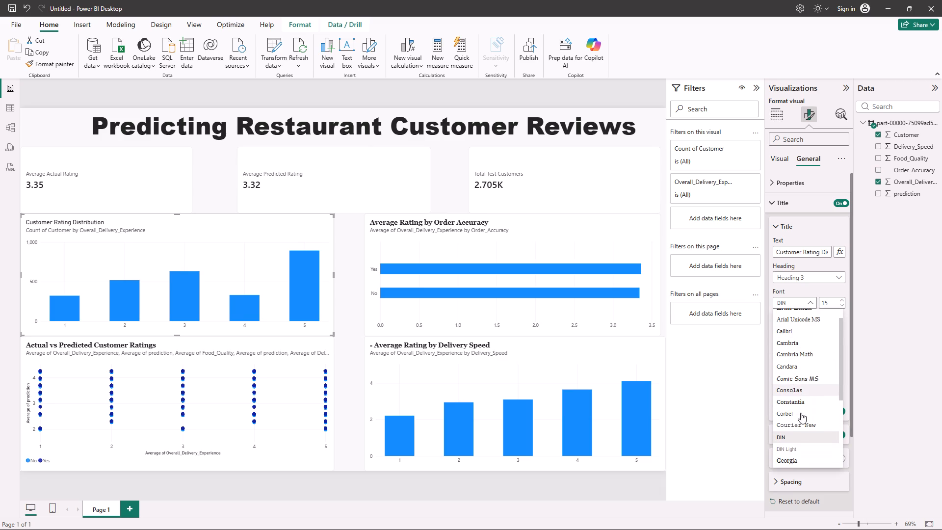
{"action": "scroll", "coordinate": [801, 413], "scroll_direction": "down", "scroll_amount": 1}
{"action": "left_click", "coordinate": [807, 449]}
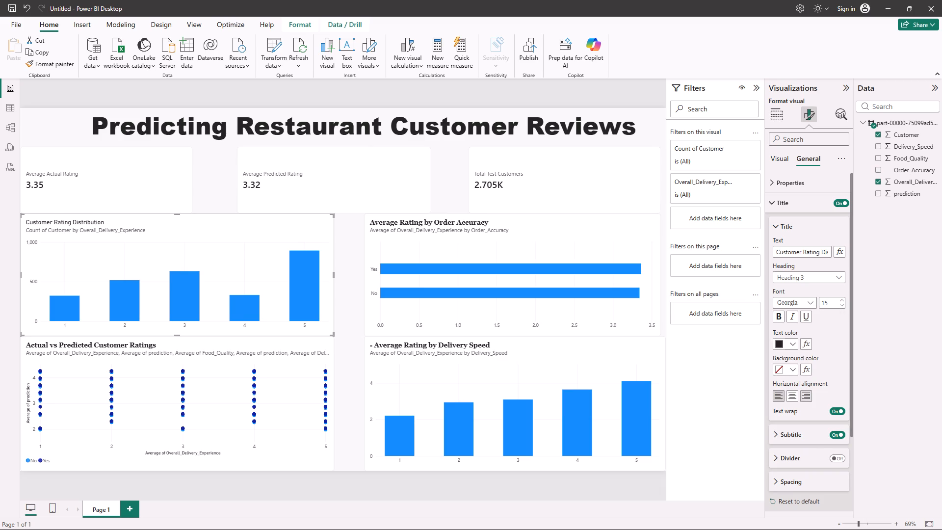
{"action": "left_click", "coordinate": [782, 311]}
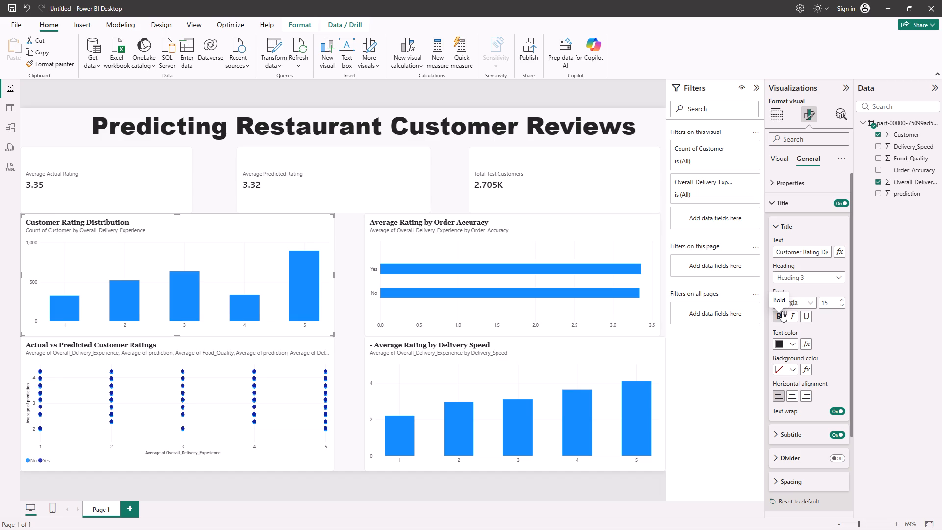
{"action": "left_click", "coordinate": [897, 365]}
Check which field the Total Test Customers card uses.
{"action": "left_click", "coordinate": [628, 166]}
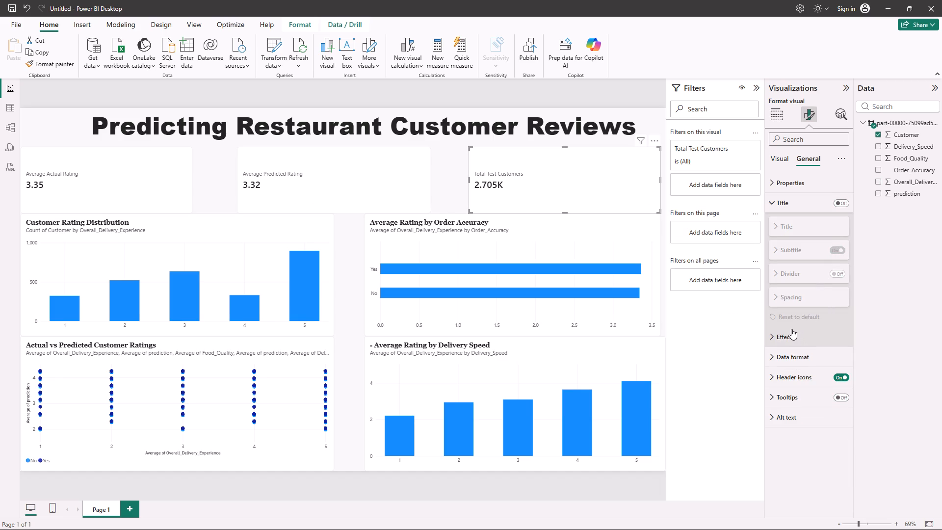
{"action": "left_click", "coordinate": [774, 120]}
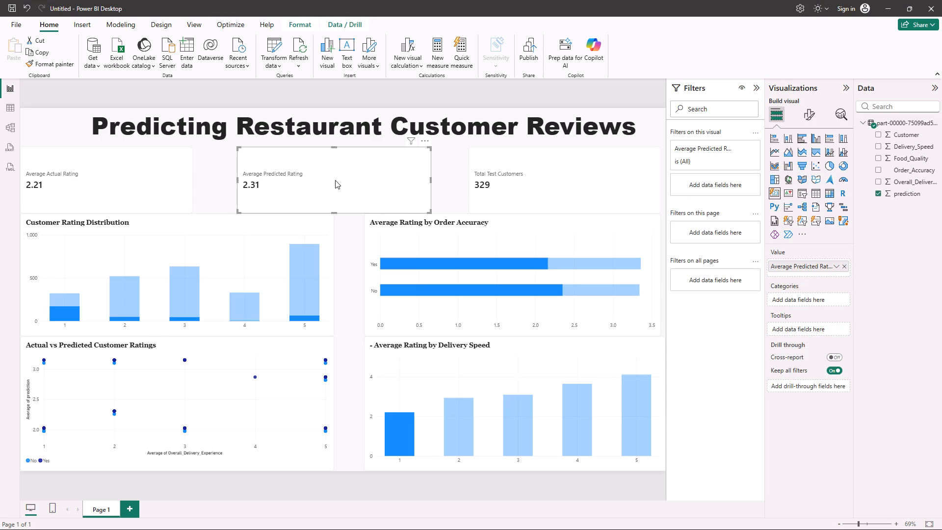
{"action": "left_click", "coordinate": [815, 111]}
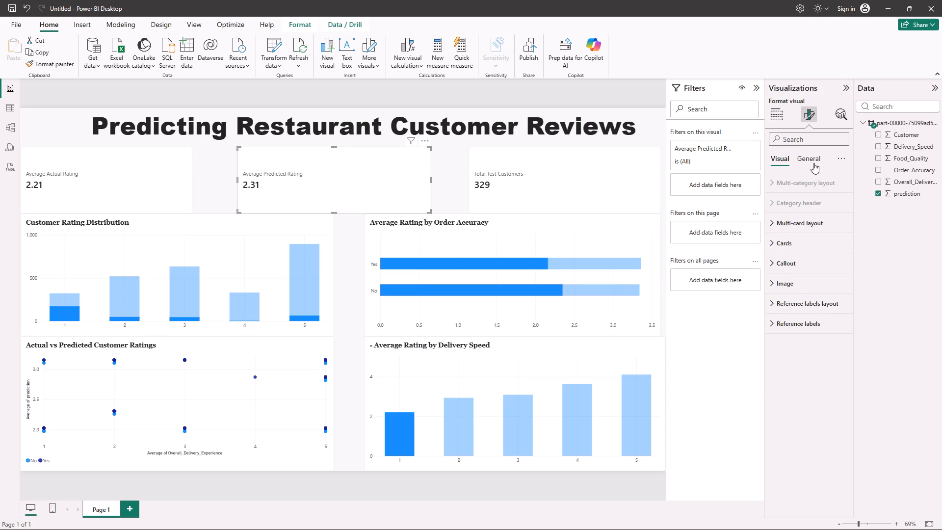
{"action": "left_click", "coordinate": [778, 119]}
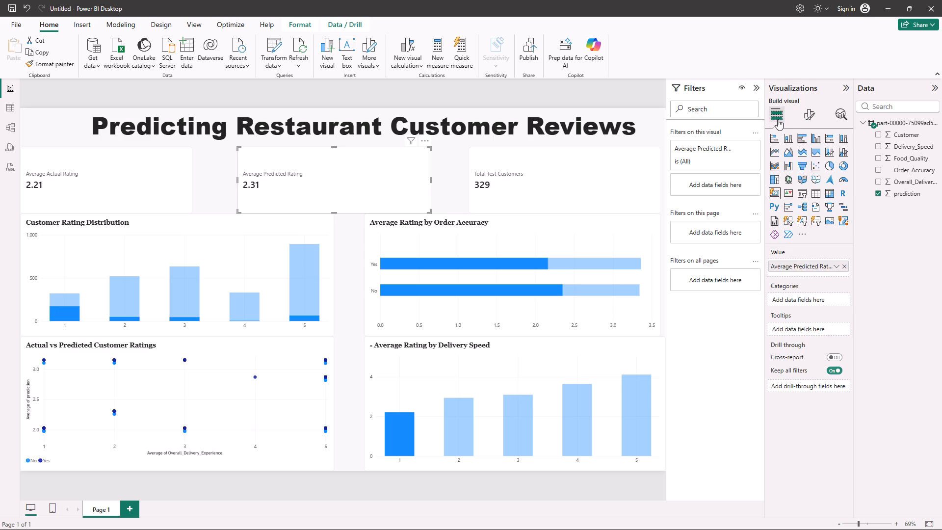
{"action": "left_click", "coordinate": [802, 119]}
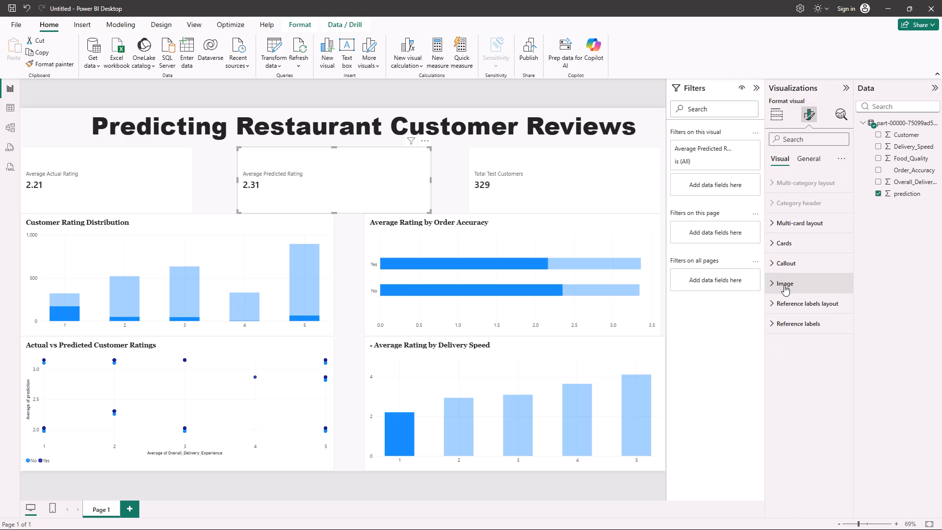
{"action": "left_click", "coordinate": [803, 237]}
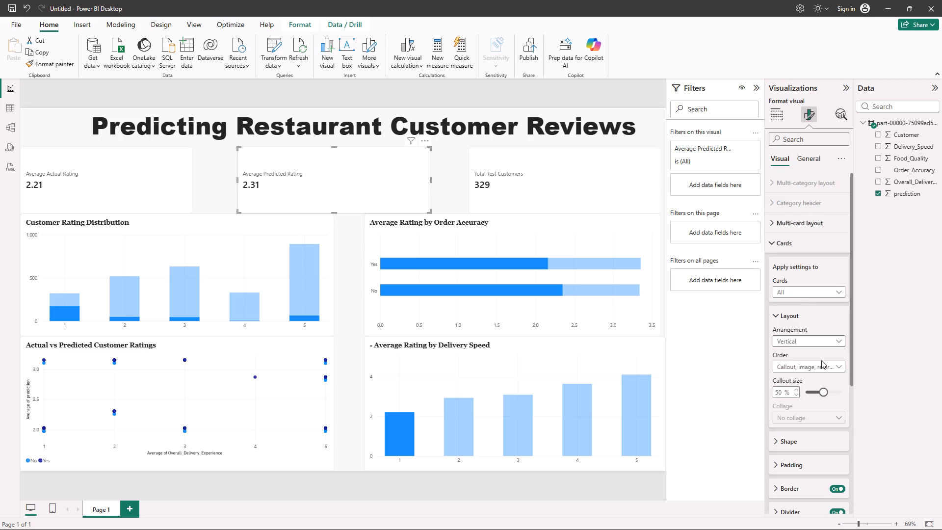
{"action": "scroll", "coordinate": [907, 392], "scroll_direction": "down", "scroll_amount": 1}
{"action": "left_click", "coordinate": [781, 489]}
{"action": "scroll", "coordinate": [781, 489], "scroll_direction": "down", "scroll_amount": 3}
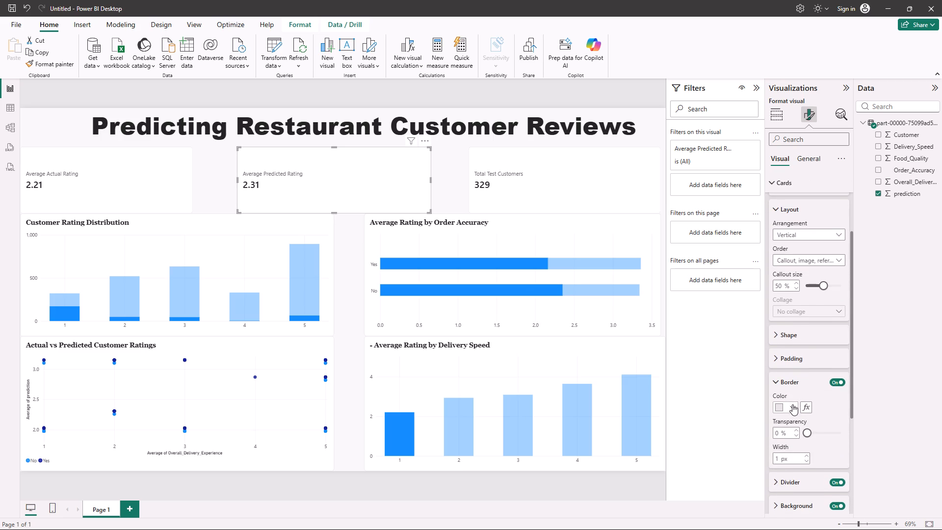
{"action": "left_click", "coordinate": [792, 404]}
{"action": "left_click", "coordinate": [797, 345]}
{"action": "left_click", "coordinate": [898, 402]}
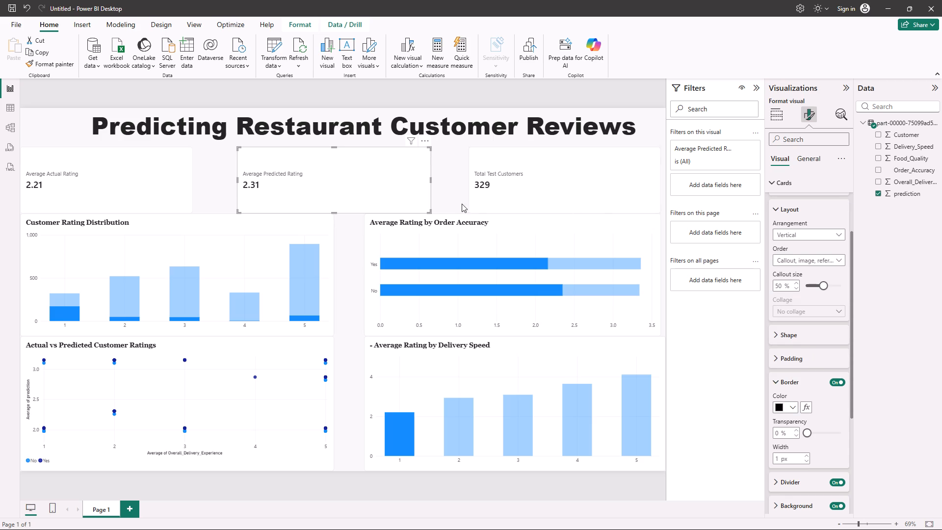
{"action": "left_click", "coordinate": [459, 197]}
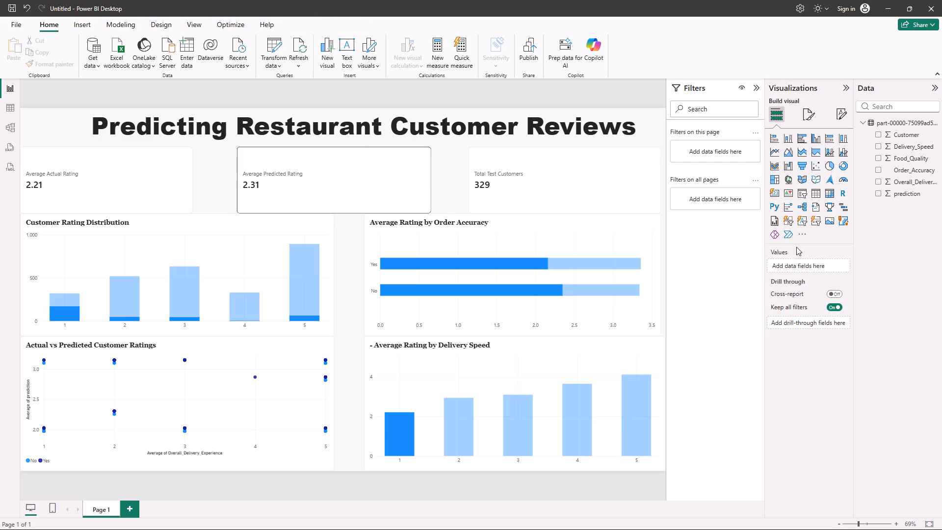
Set the border width of the Average Predicted Rating card to 2 px.
{"action": "left_click", "coordinate": [806, 114]}
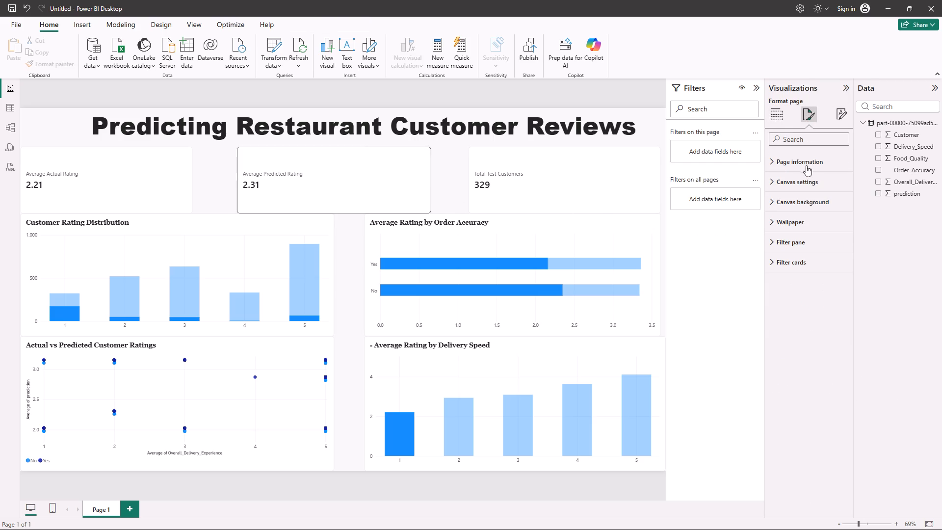
{"action": "left_click", "coordinate": [780, 114]}
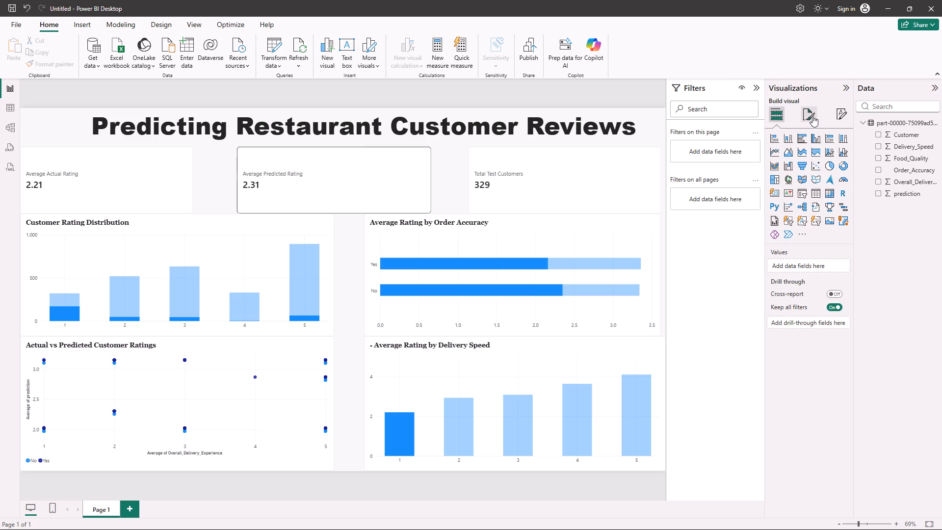
{"action": "left_click", "coordinate": [812, 116]}
{"action": "left_click", "coordinate": [411, 162]}
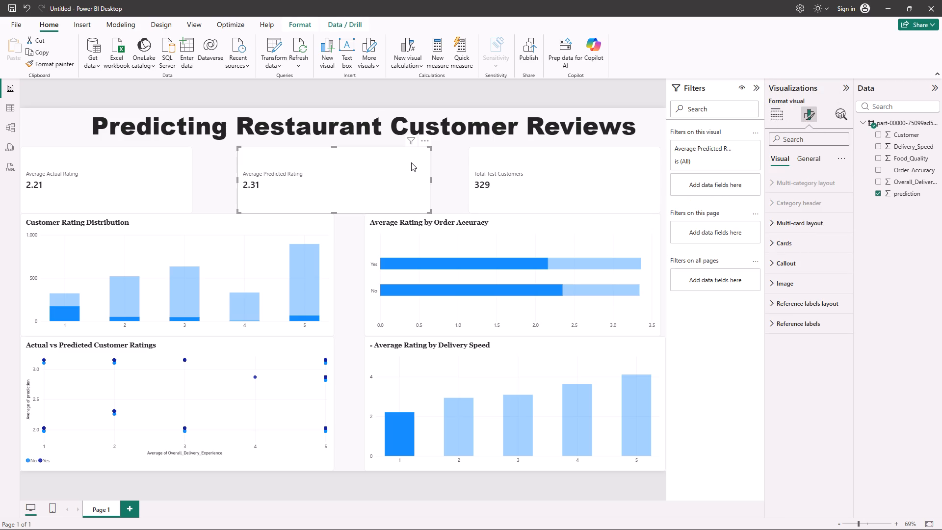
{"action": "left_click", "coordinate": [790, 246]}
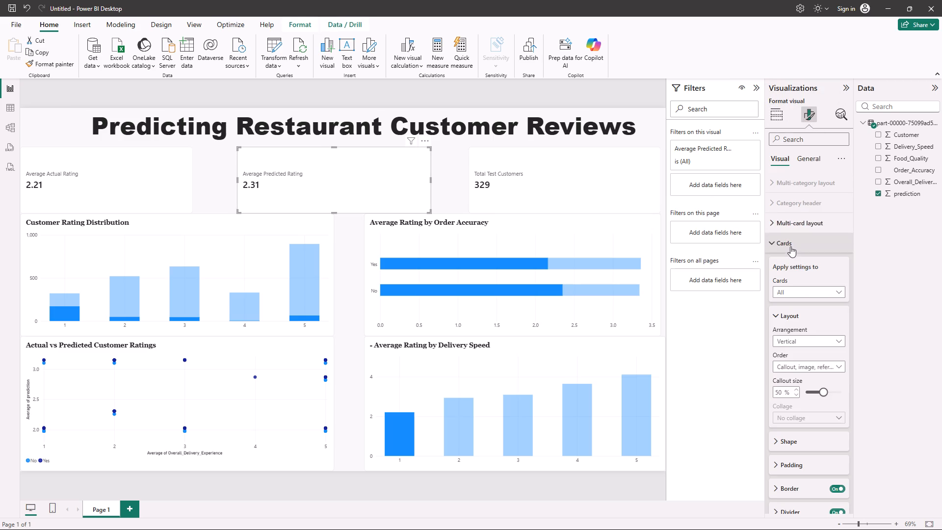
{"action": "scroll", "coordinate": [802, 430], "scroll_direction": "down", "scroll_amount": 2}
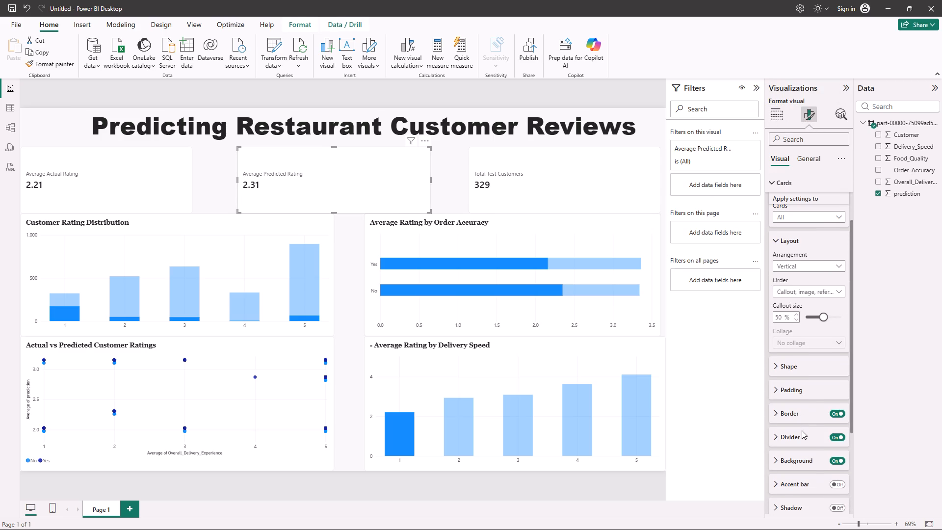
{"action": "scroll", "coordinate": [802, 430], "scroll_direction": "down", "scroll_amount": 1}
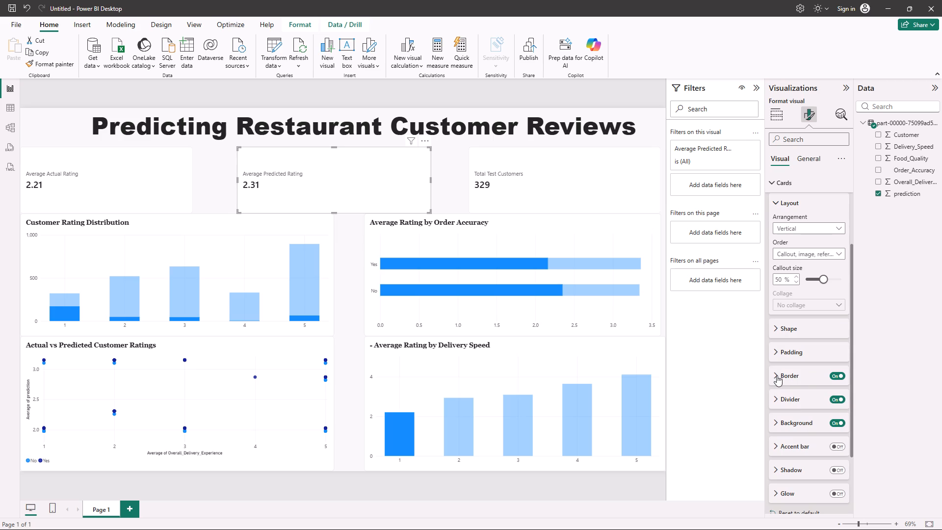
{"action": "left_click", "coordinate": [772, 375]}
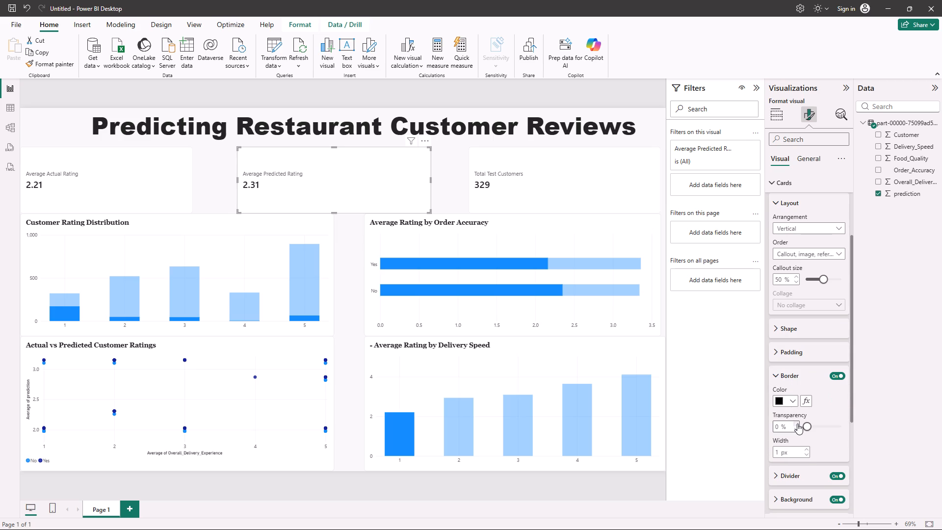
{"action": "left_click", "coordinate": [808, 449]}
Set the corner radius of the Average Predicted Rating card's rounded rectangle shape to 10 px.
{"action": "left_click", "coordinate": [777, 330]}
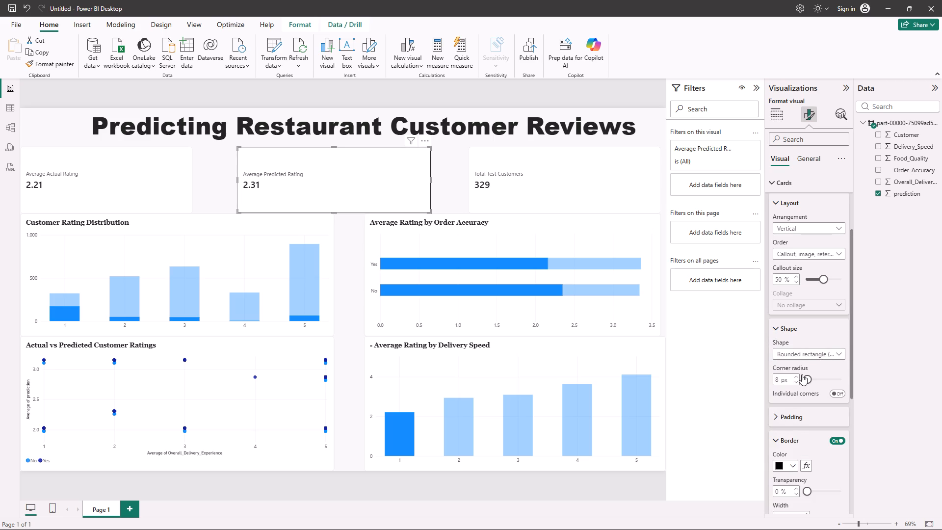
{"action": "left_click", "coordinate": [840, 353]}
{"action": "left_click", "coordinate": [840, 353]}
{"action": "left_click", "coordinate": [793, 375]}
{"action": "left_click", "coordinate": [793, 375]}
Set the corner radius of the Total Test Customers card's rounded rectangle shape to 10 px.
{"action": "left_click", "coordinate": [581, 190]}
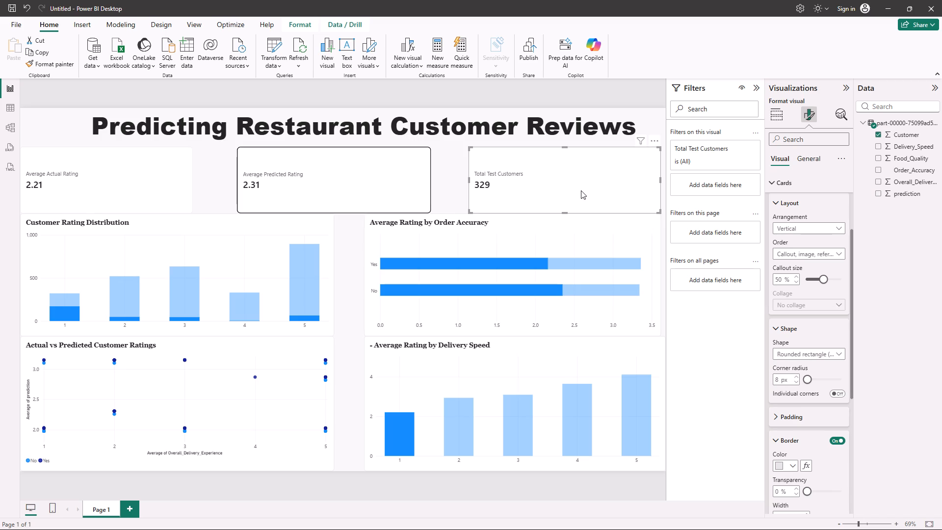
{"action": "left_click", "coordinate": [797, 377]}
{"action": "left_click", "coordinate": [797, 377]}
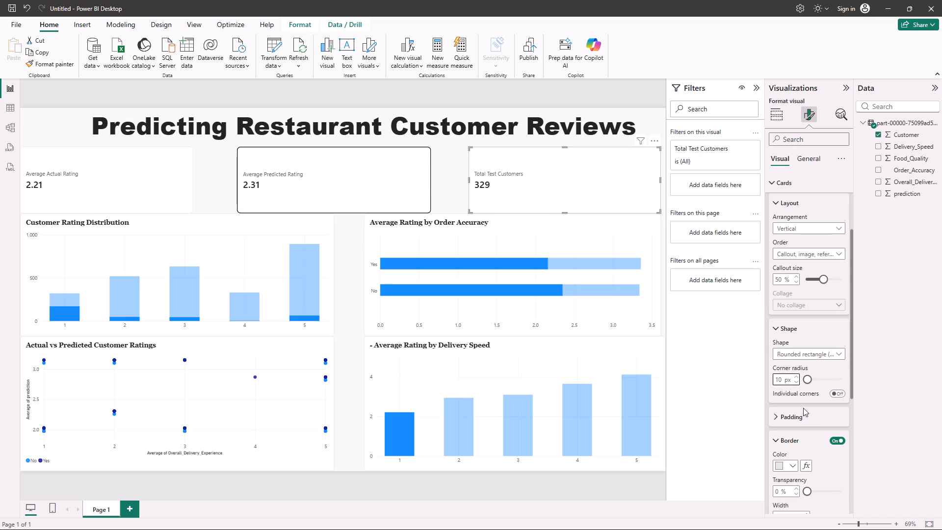
Make the Total Test Customers card's border black with a width of 2 px.
{"action": "left_click", "coordinate": [791, 463]}
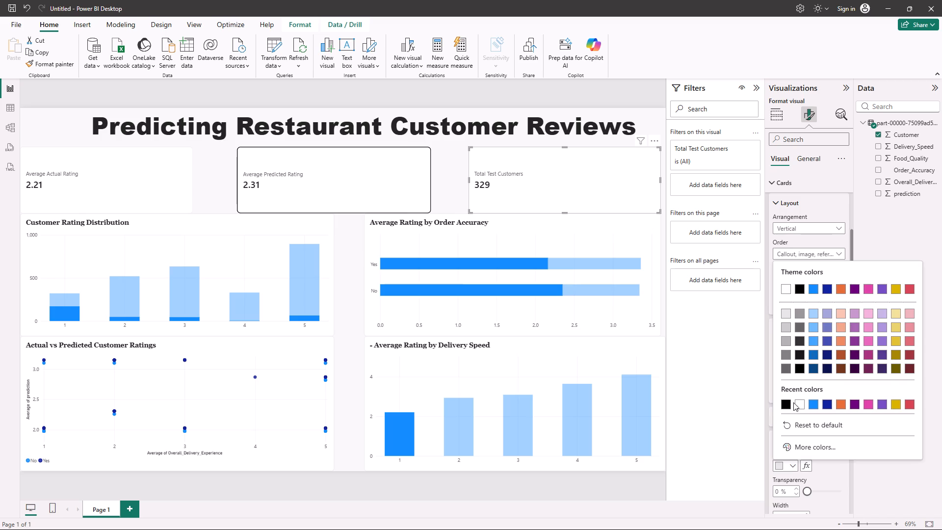
{"action": "left_click", "coordinate": [784, 409]}
{"action": "scroll", "coordinate": [791, 495], "scroll_direction": "down", "scroll_amount": 1}
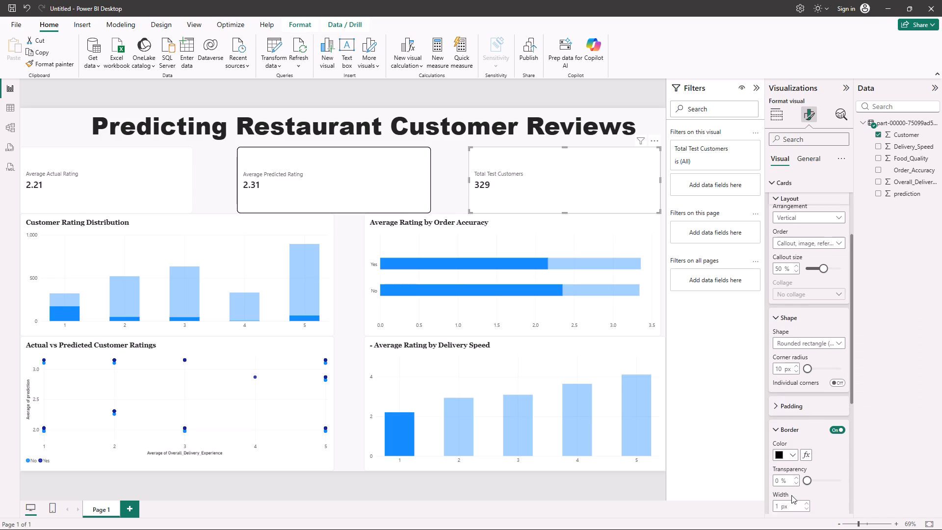
{"action": "scroll", "coordinate": [791, 495], "scroll_direction": "down", "scroll_amount": 1}
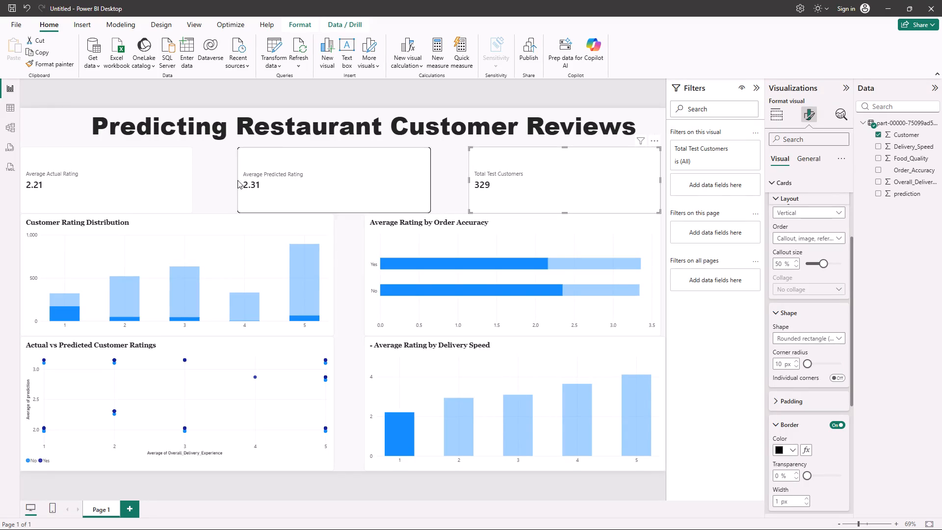
{"action": "left_click", "coordinate": [161, 186]}
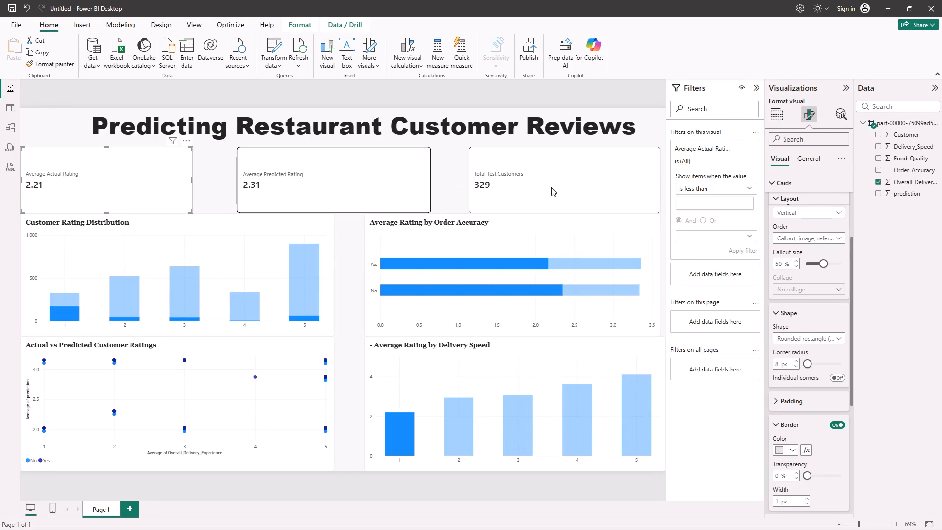
{"action": "left_click", "coordinate": [551, 187]}
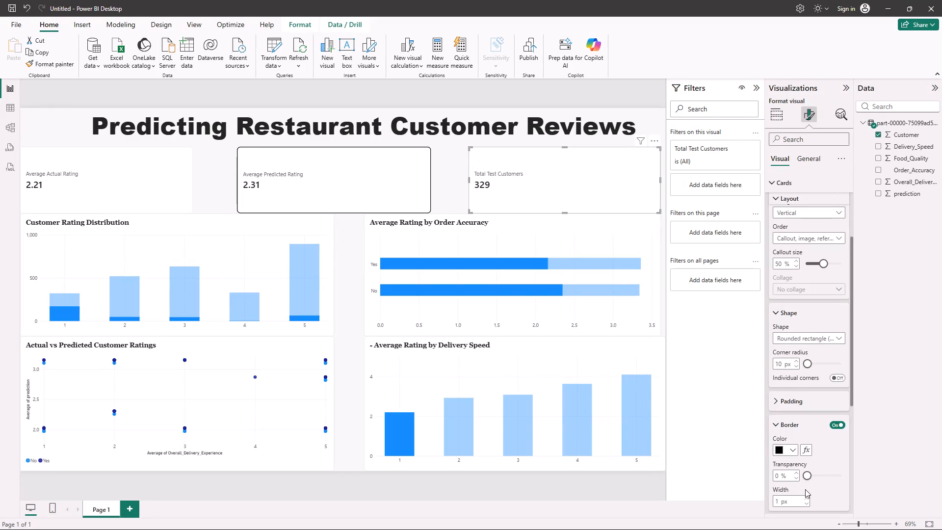
{"action": "left_click", "coordinate": [806, 497]}
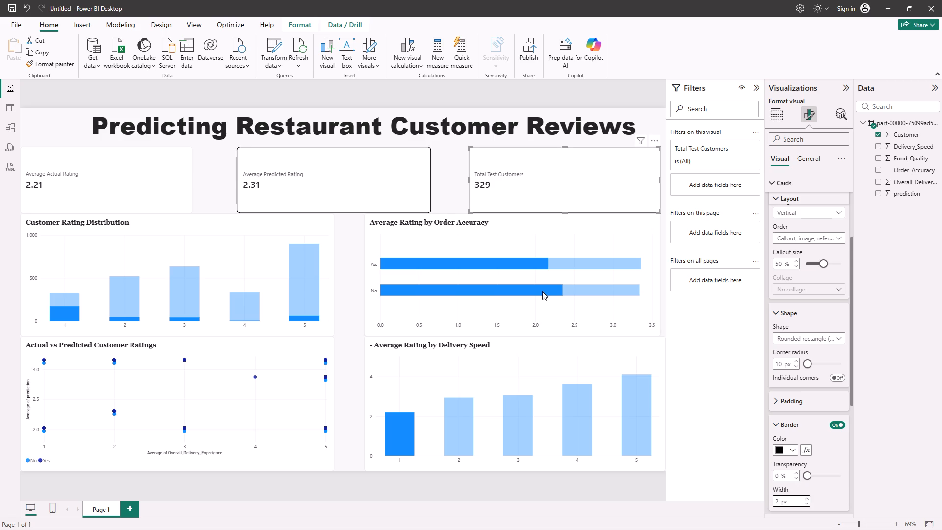
Make the Average Actual Rating card's border black with a width of 2 px.
{"action": "left_click", "coordinate": [156, 171]}
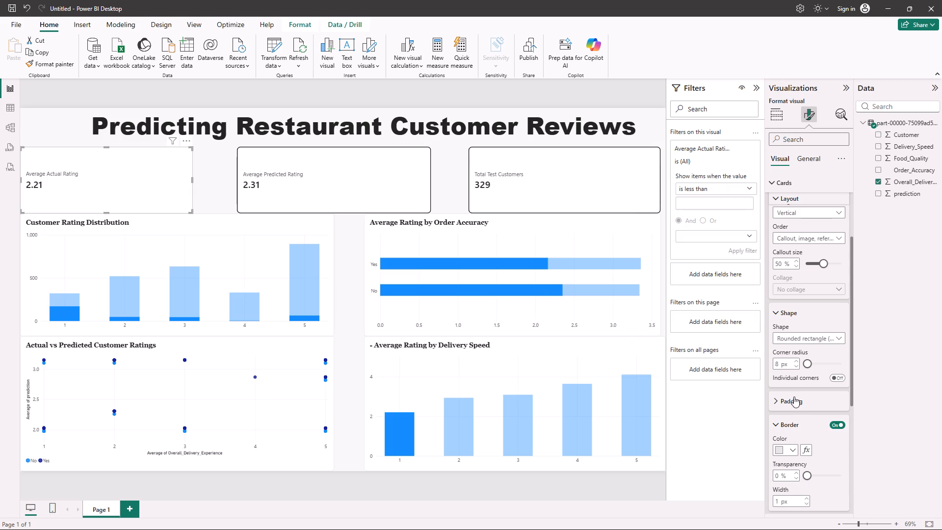
{"action": "left_click", "coordinate": [791, 451]}
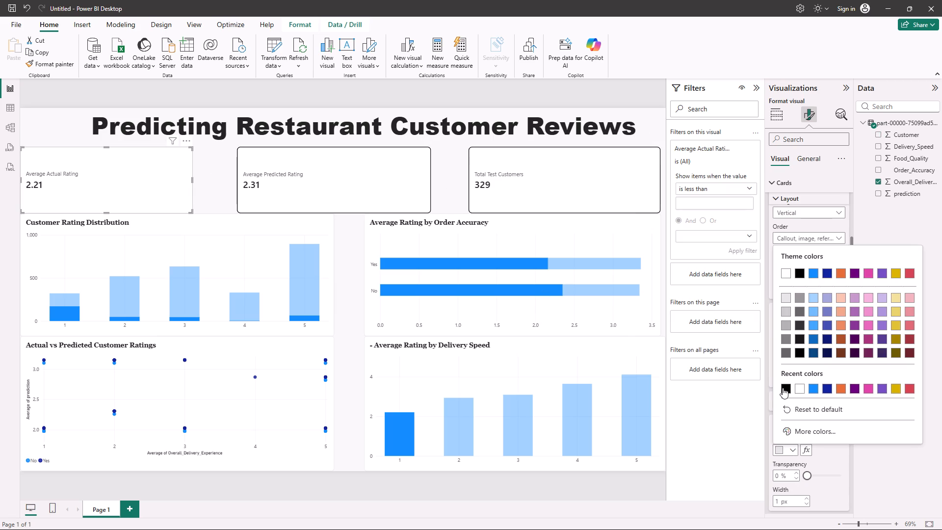
{"action": "left_click", "coordinate": [783, 388]}
{"action": "left_click", "coordinate": [808, 499]}
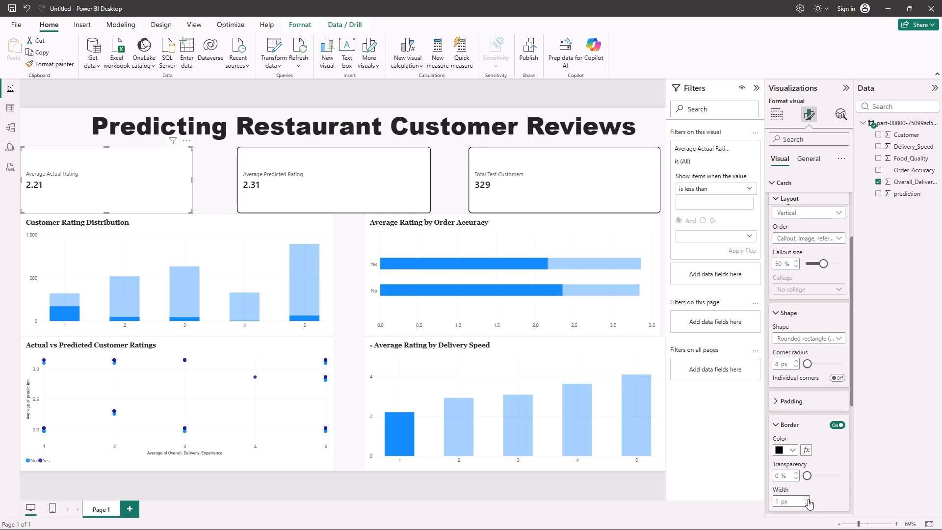
Set the corner radius of the Average Actual Rating card's shape to 10 px and deselect the card.
{"action": "left_click", "coordinate": [799, 361]}
{"action": "left_click", "coordinate": [799, 361]}
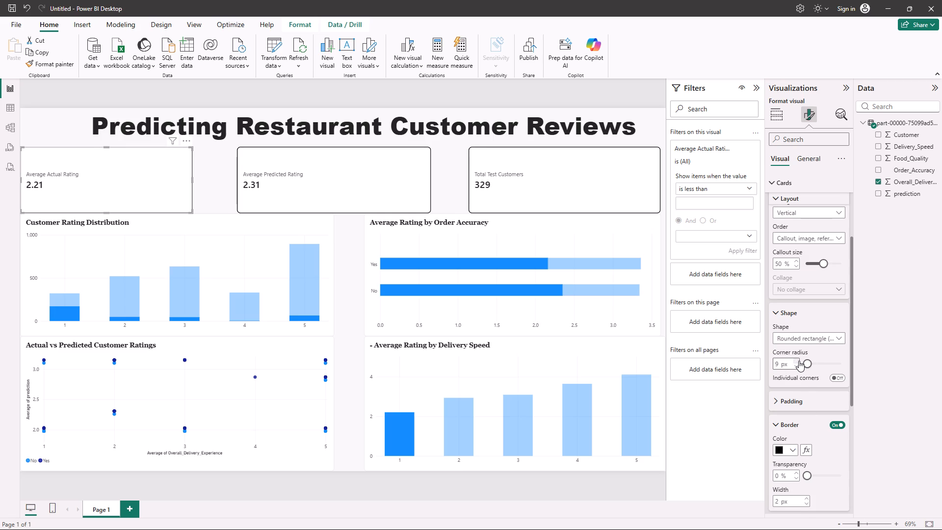
{"action": "left_click", "coordinate": [880, 399]}
{"action": "left_click", "coordinate": [346, 242]}
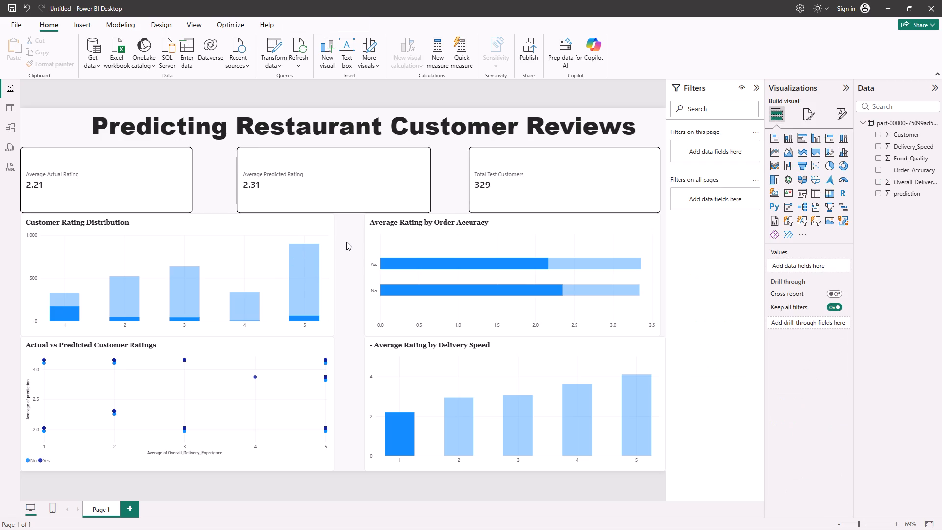
Examine the style preset, plot area background and gridline formatting options of the Customer Rating Distribution chart.
{"action": "left_click", "coordinate": [238, 227]}
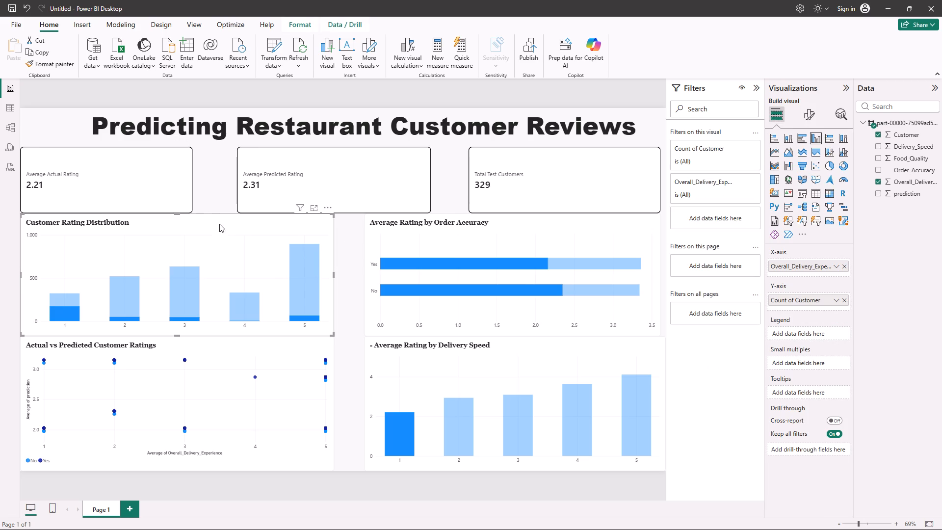
{"action": "left_click", "coordinate": [802, 120]}
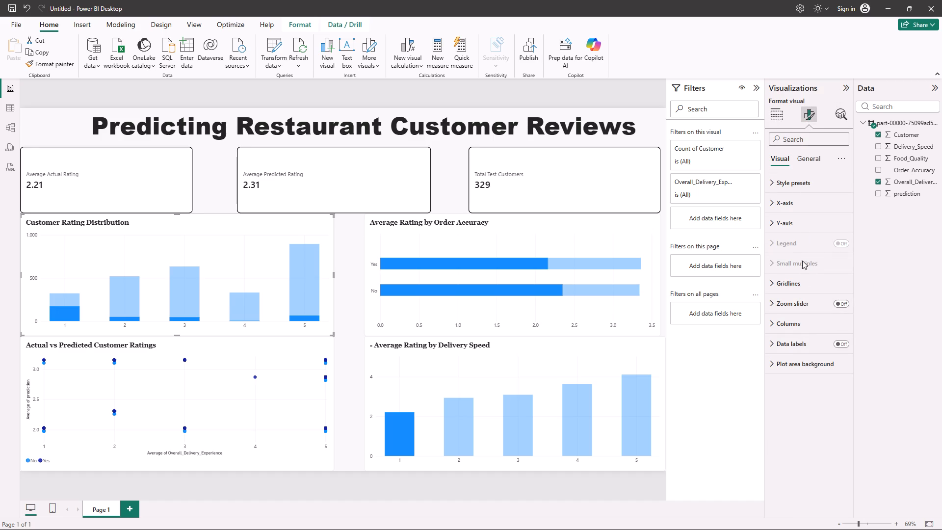
{"action": "left_click", "coordinate": [803, 186]}
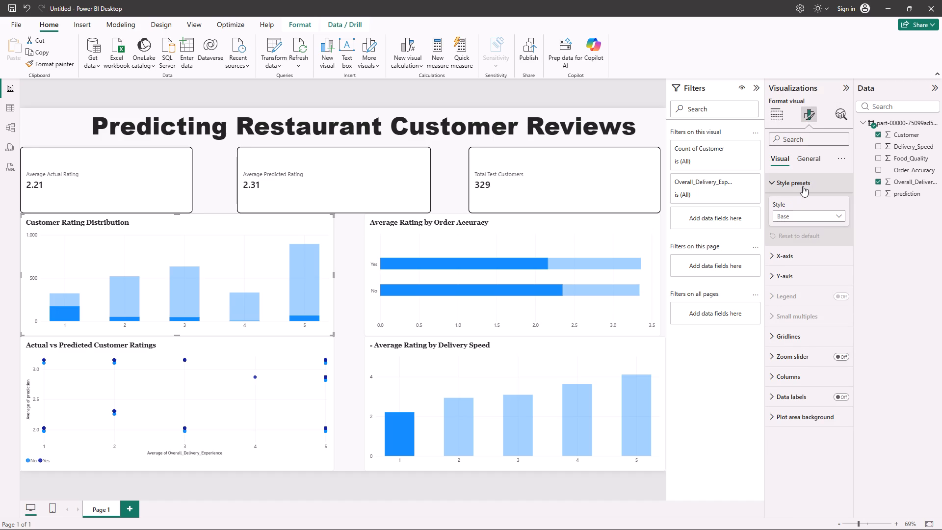
{"action": "left_click", "coordinate": [803, 186]}
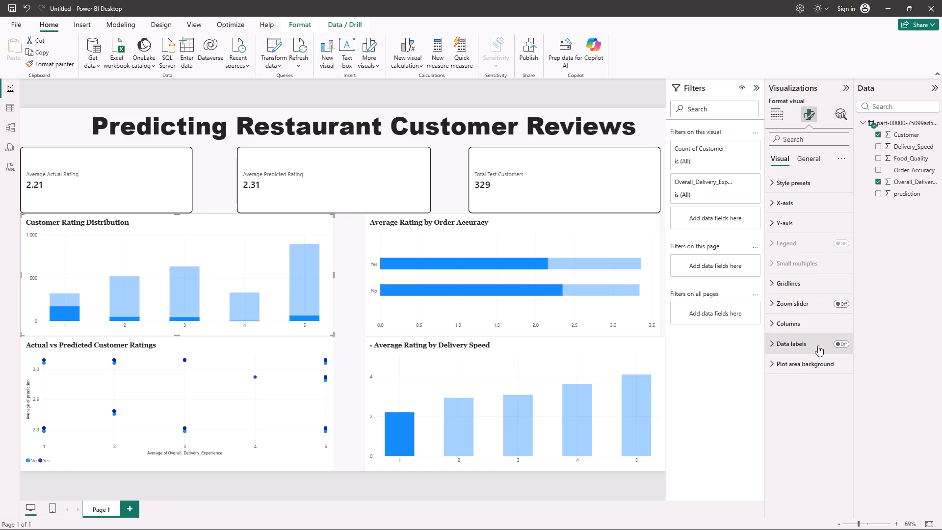
{"action": "left_click", "coordinate": [804, 364]}
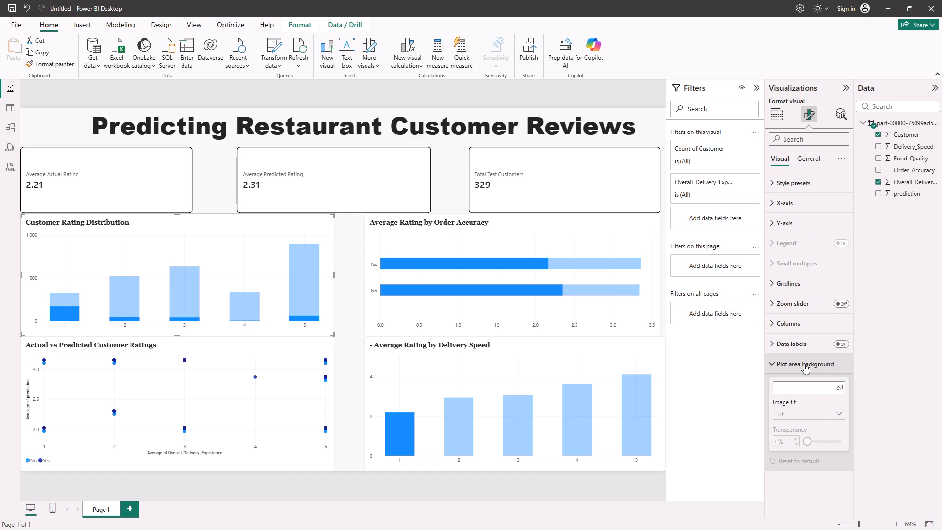
{"action": "left_click", "coordinate": [804, 364]}
{"action": "left_click", "coordinate": [804, 364]}
{"action": "left_click", "coordinate": [804, 364]}
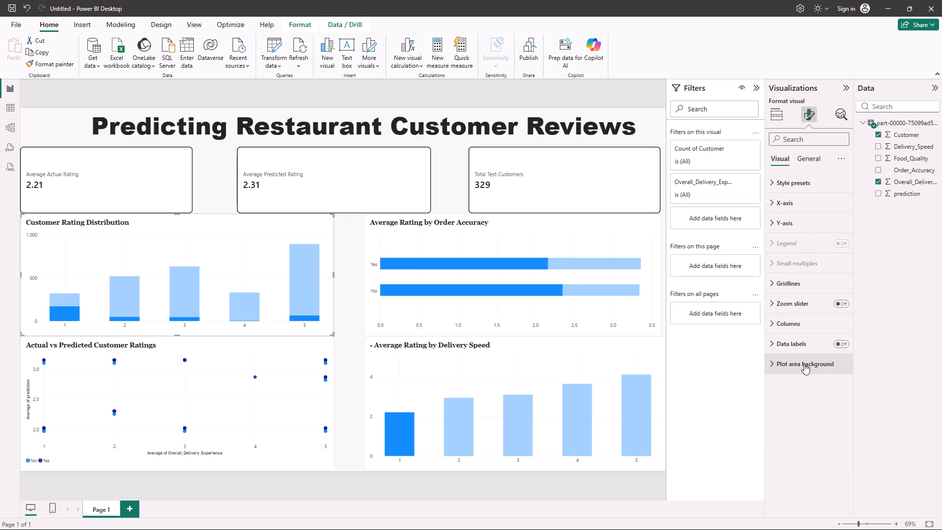
{"action": "left_click", "coordinate": [785, 286]}
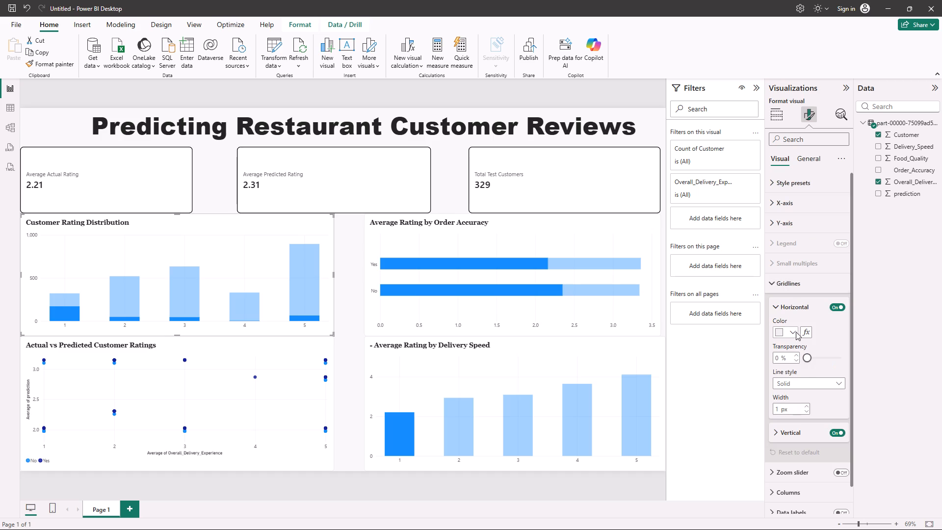
{"action": "left_click", "coordinate": [798, 383]}
{"action": "left_click", "coordinate": [798, 383]}
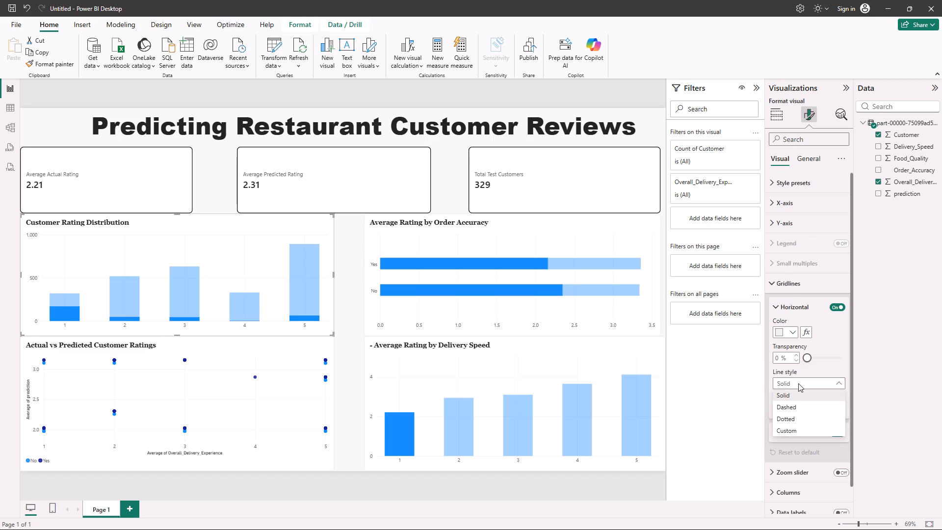
{"action": "scroll", "coordinate": [803, 405], "scroll_direction": "down", "scroll_amount": 1}
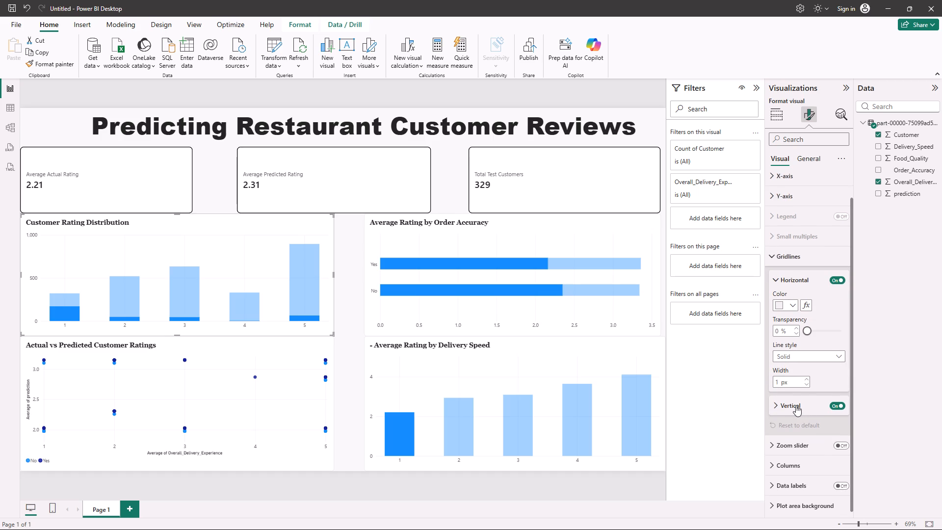
{"action": "left_click", "coordinate": [809, 250]}
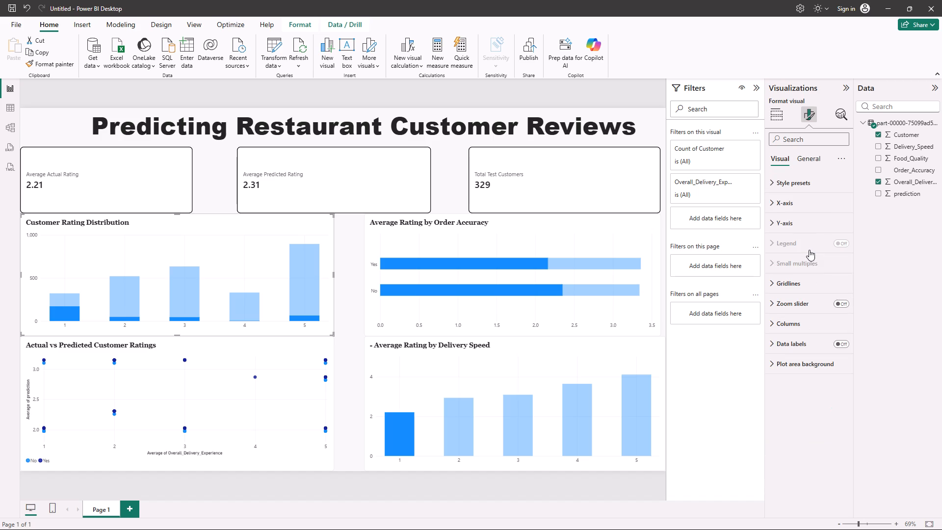
{"action": "left_click", "coordinate": [806, 284]}
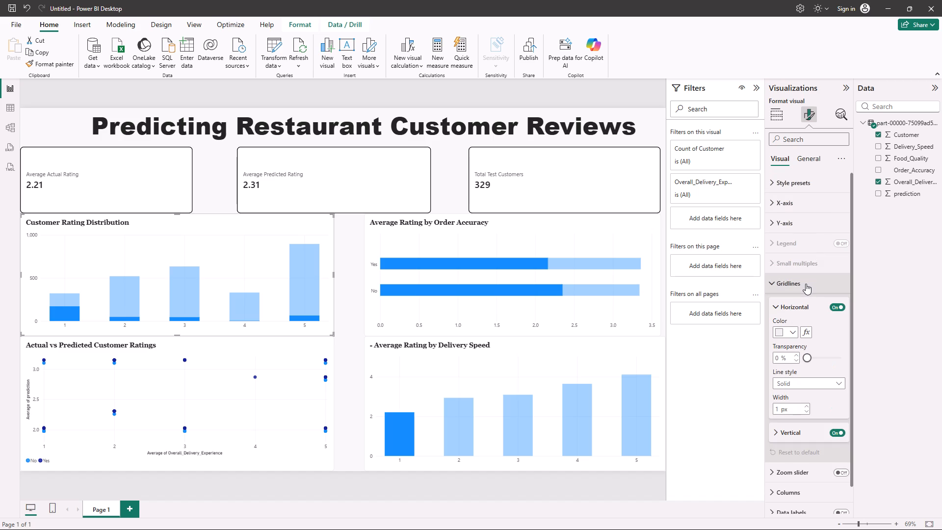
{"action": "left_click", "coordinate": [792, 331]}
{"action": "left_click", "coordinate": [792, 331]}
{"action": "scroll", "coordinate": [802, 223], "scroll_direction": "down", "scroll_amount": 2}
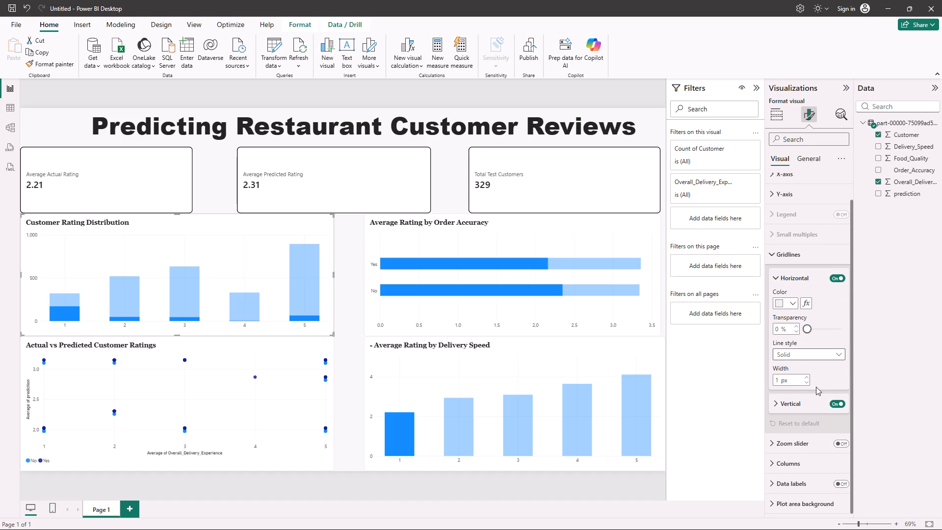
{"action": "scroll", "coordinate": [816, 387], "scroll_direction": "down", "scroll_amount": 1}
{"action": "left_click", "coordinate": [932, 420]}
Turn on the column border in the Customer Rating Distribution chart and set its color to black.
{"action": "left_click", "coordinate": [790, 467]}
{"action": "scroll", "coordinate": [790, 467], "scroll_direction": "down", "scroll_amount": 2}
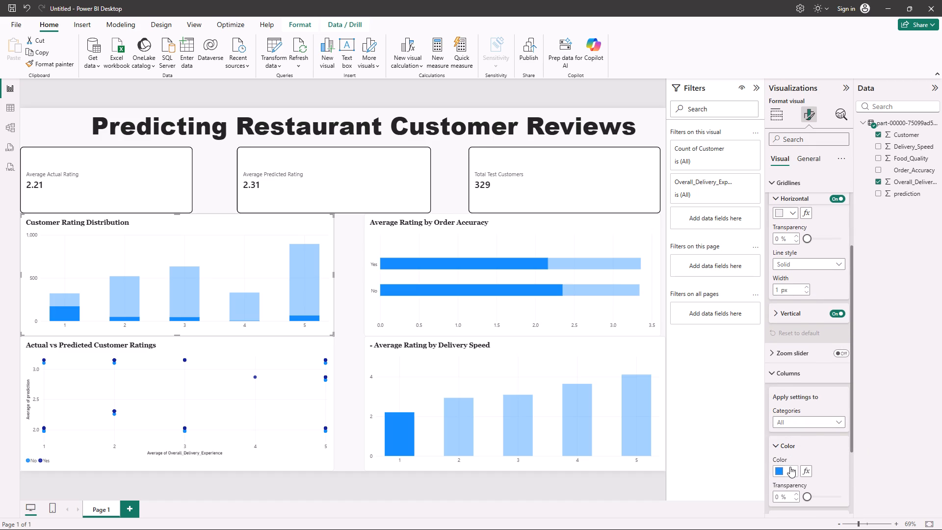
{"action": "scroll", "coordinate": [812, 432], "scroll_direction": "down", "scroll_amount": 2}
{"action": "left_click", "coordinate": [794, 393]}
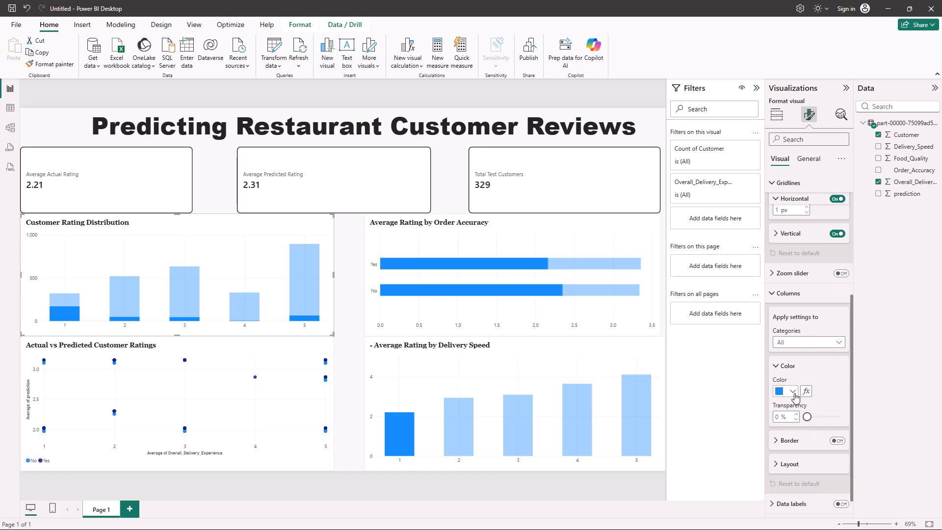
{"action": "left_click", "coordinate": [794, 393]}
{"action": "scroll", "coordinate": [820, 414], "scroll_direction": "down", "scroll_amount": 2}
{"action": "left_click", "coordinate": [841, 423]}
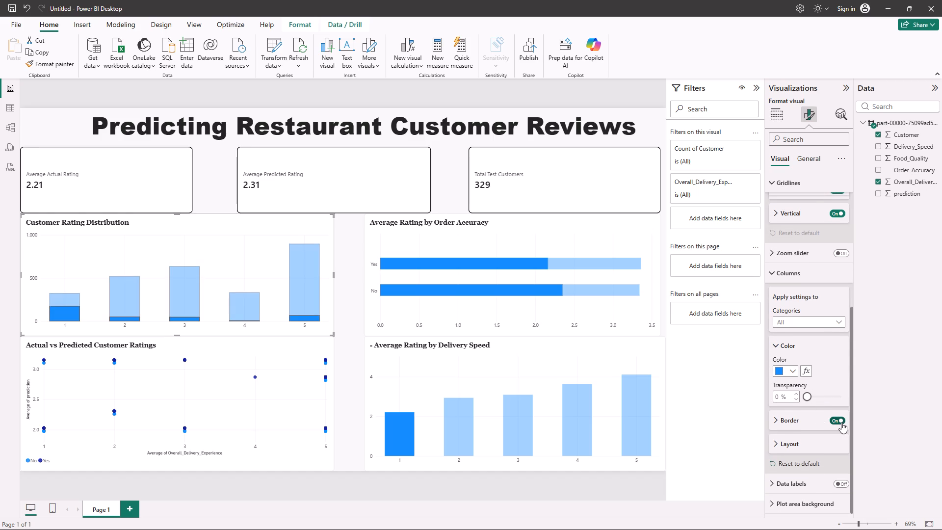
{"action": "left_click", "coordinate": [778, 417]}
{"action": "left_click", "coordinate": [790, 462]}
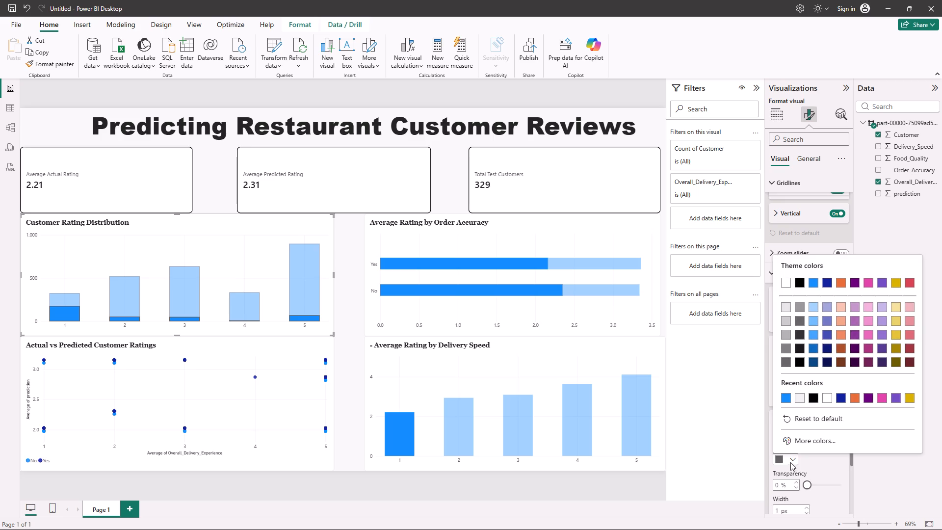
{"action": "left_click", "coordinate": [811, 401]}
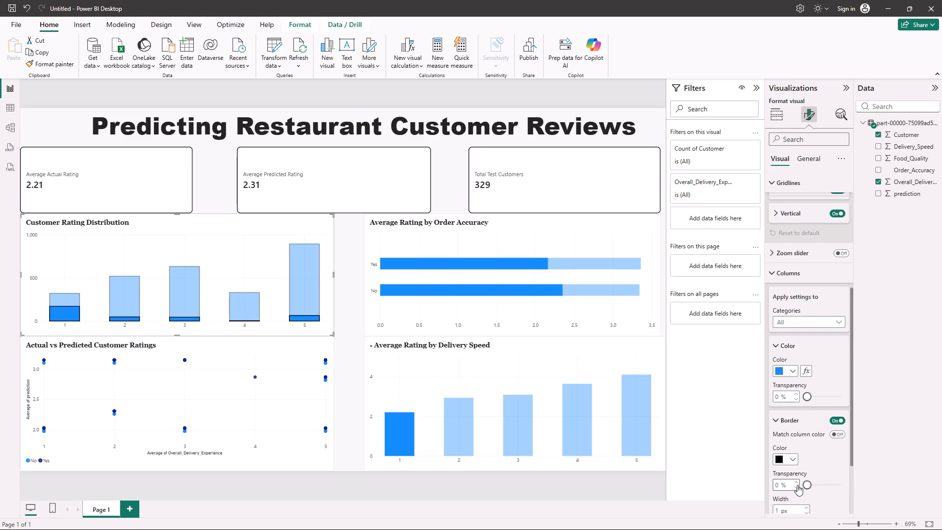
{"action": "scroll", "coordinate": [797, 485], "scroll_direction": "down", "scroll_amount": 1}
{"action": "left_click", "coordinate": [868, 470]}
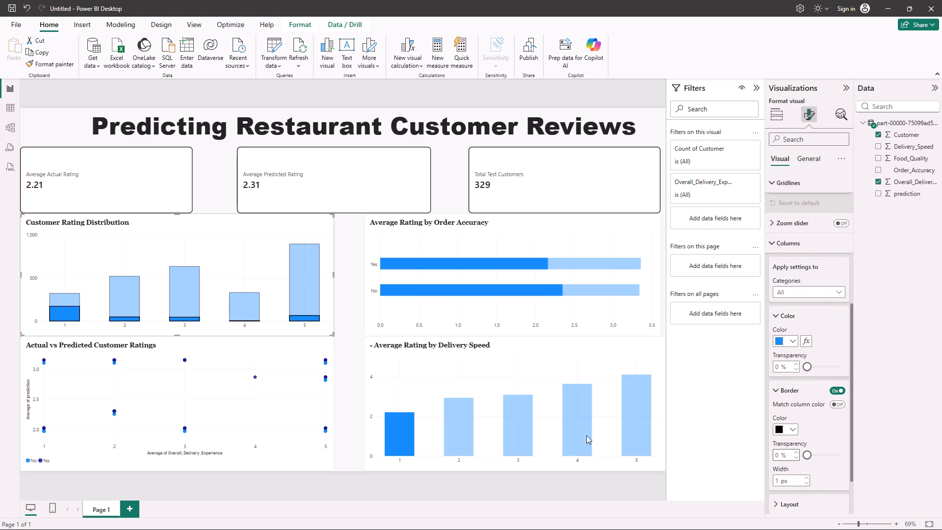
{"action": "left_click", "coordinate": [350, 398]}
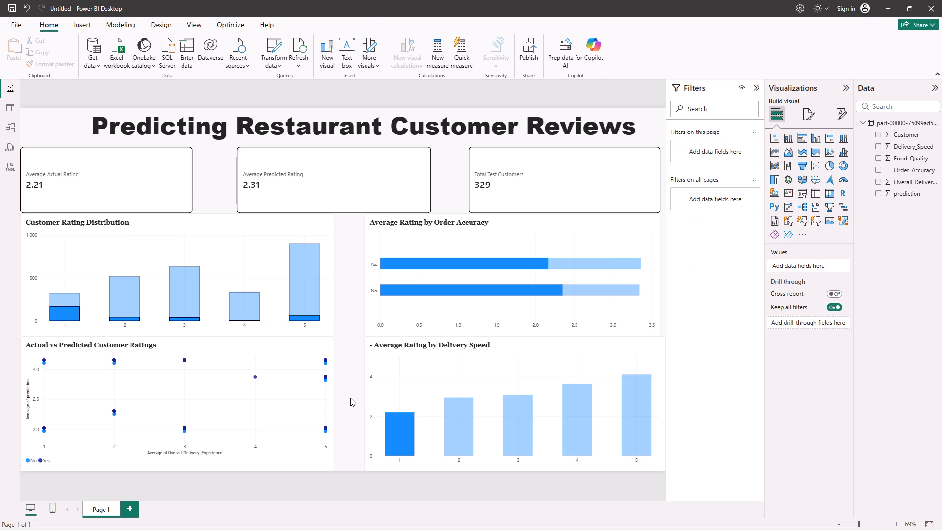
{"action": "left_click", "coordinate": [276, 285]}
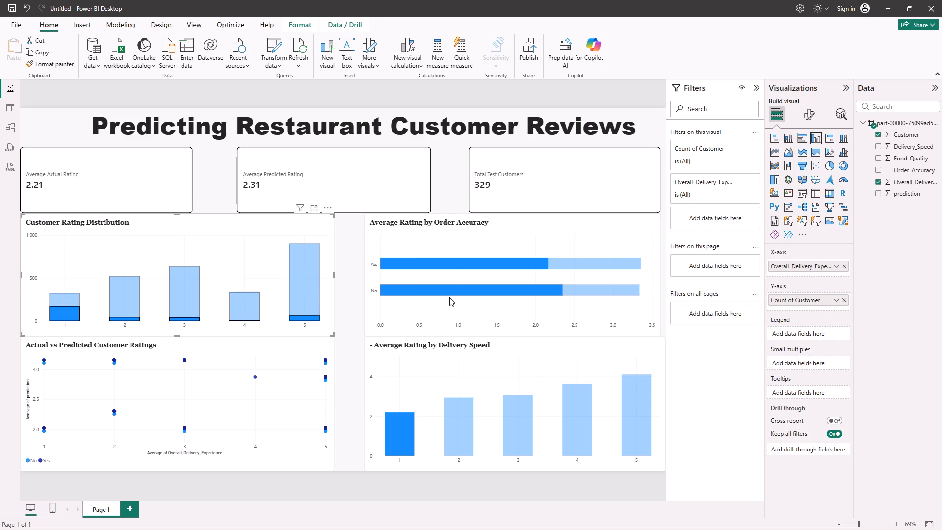
Turn on the bar border in the Average Rating by Order Accuracy chart and set its color to black.
{"action": "left_click", "coordinate": [481, 318]}
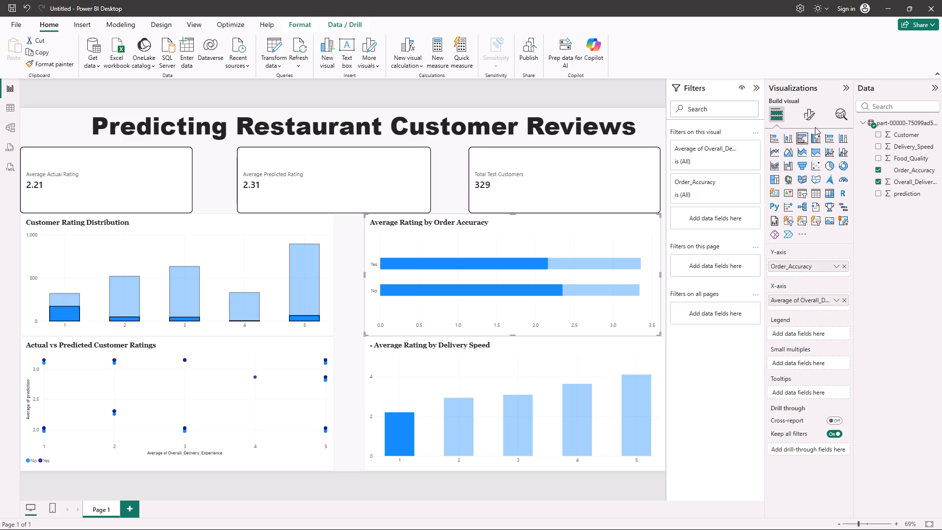
{"action": "left_click", "coordinate": [805, 116]}
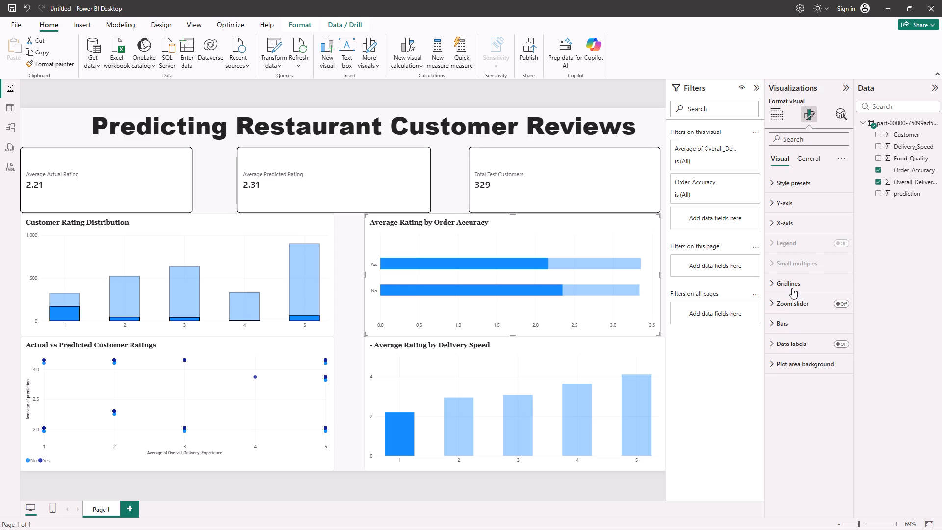
{"action": "left_click", "coordinate": [792, 288]}
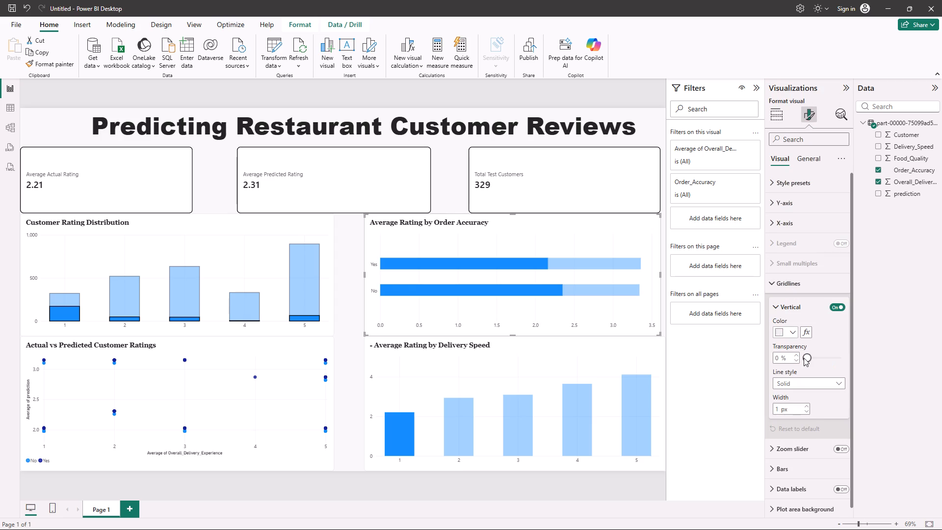
{"action": "scroll", "coordinate": [810, 412], "scroll_direction": "down", "scroll_amount": 3}
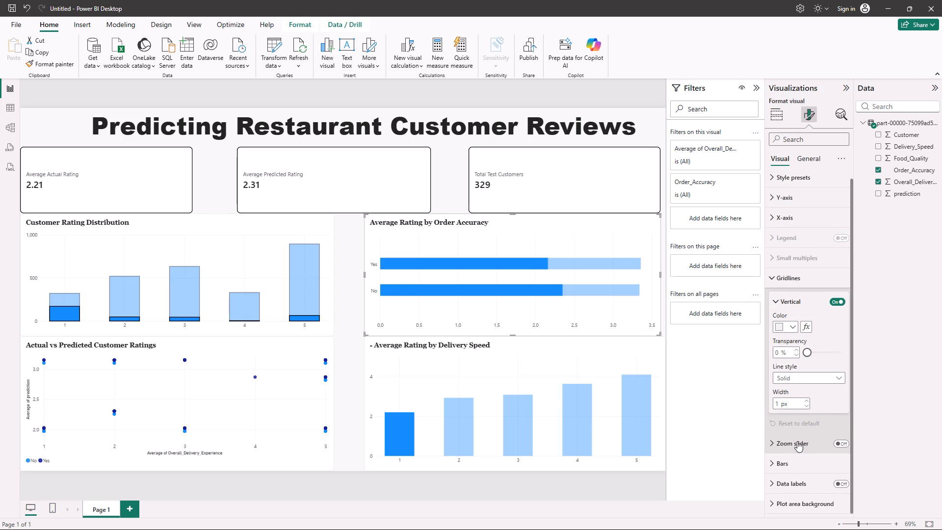
{"action": "scroll", "coordinate": [797, 441], "scroll_direction": "down", "scroll_amount": 1}
{"action": "left_click", "coordinate": [797, 444]}
{"action": "scroll", "coordinate": [797, 444], "scroll_direction": "down", "scroll_amount": 3}
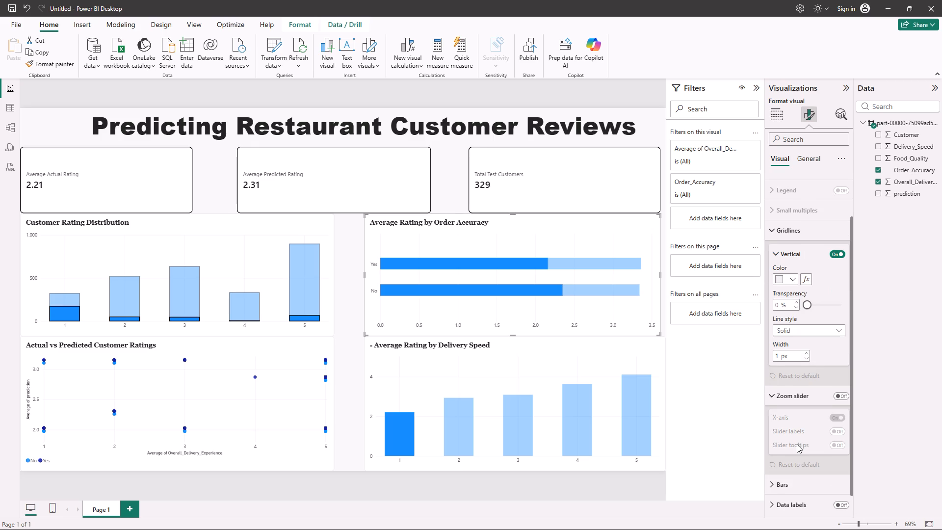
{"action": "left_click", "coordinate": [796, 465]}
{"action": "scroll", "coordinate": [796, 465], "scroll_direction": "down", "scroll_amount": 3}
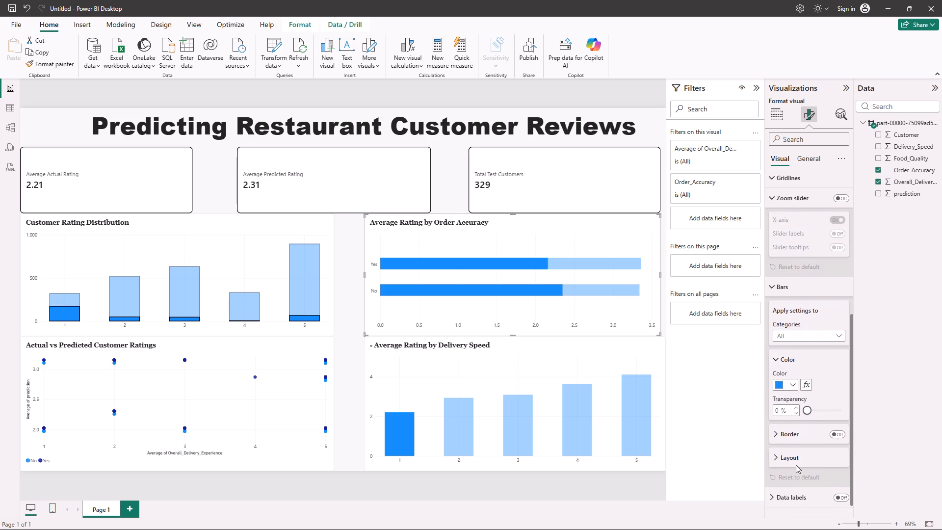
{"action": "left_click", "coordinate": [836, 429]}
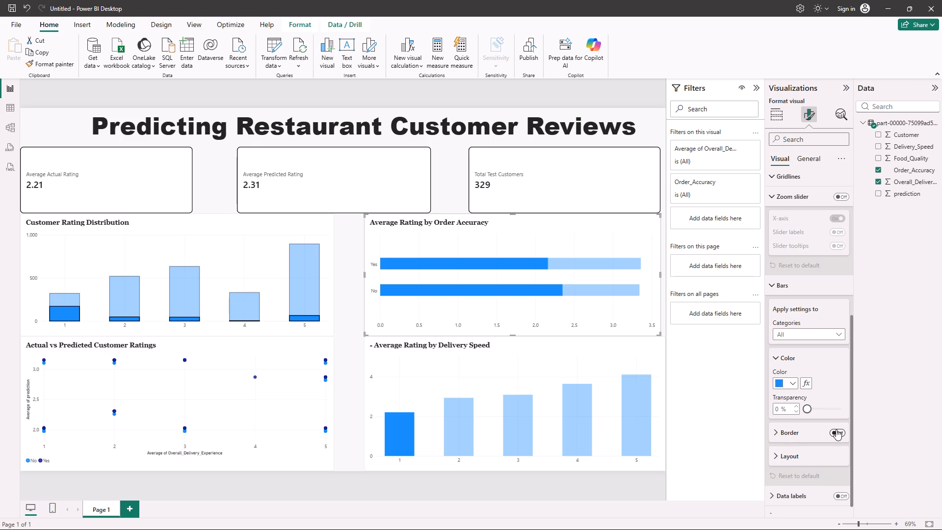
{"action": "left_click", "coordinate": [806, 441]}
{"action": "left_click", "coordinate": [802, 437]}
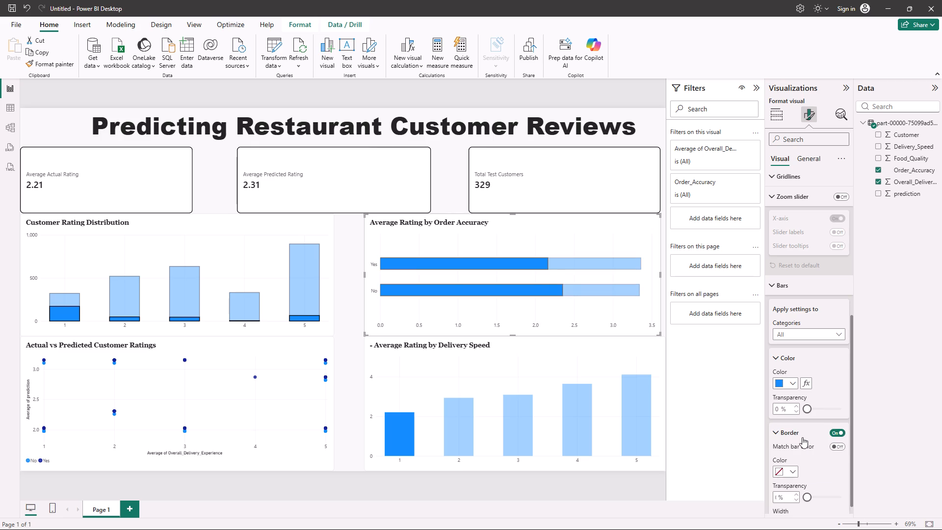
{"action": "left_click", "coordinate": [791, 475]}
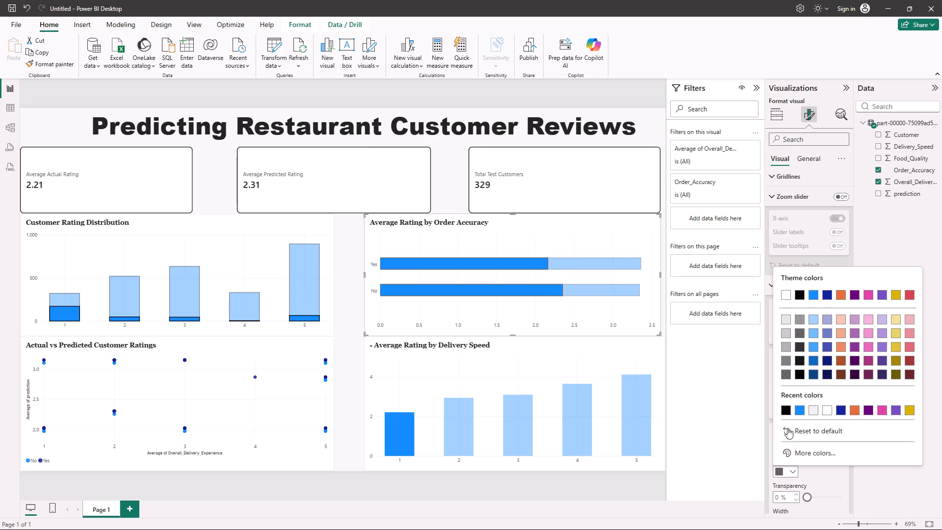
{"action": "left_click", "coordinate": [785, 412]}
{"action": "scroll", "coordinate": [819, 459], "scroll_direction": "down", "scroll_amount": 1}
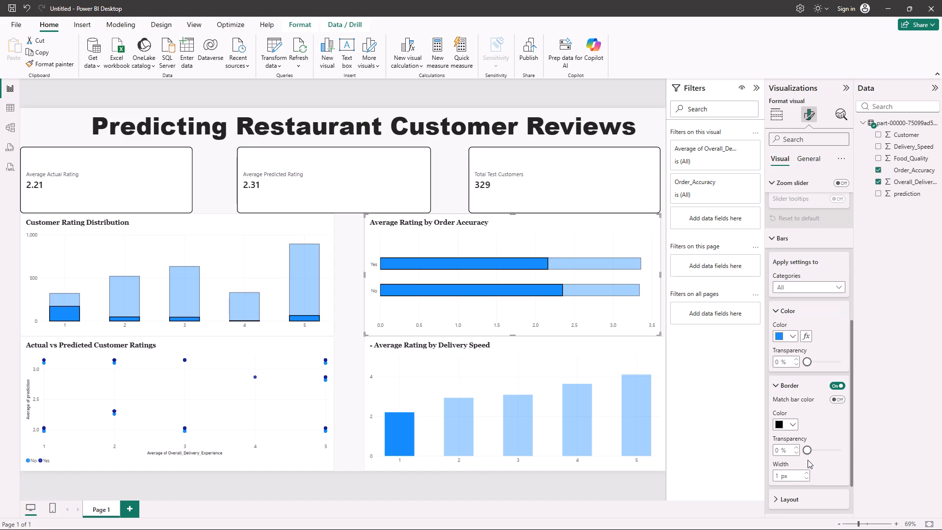
Examine the gridline, zoom slider and marker formatting options of the Actual vs Predicted Customer Ratings scatter chart.
{"action": "left_click", "coordinate": [285, 387]}
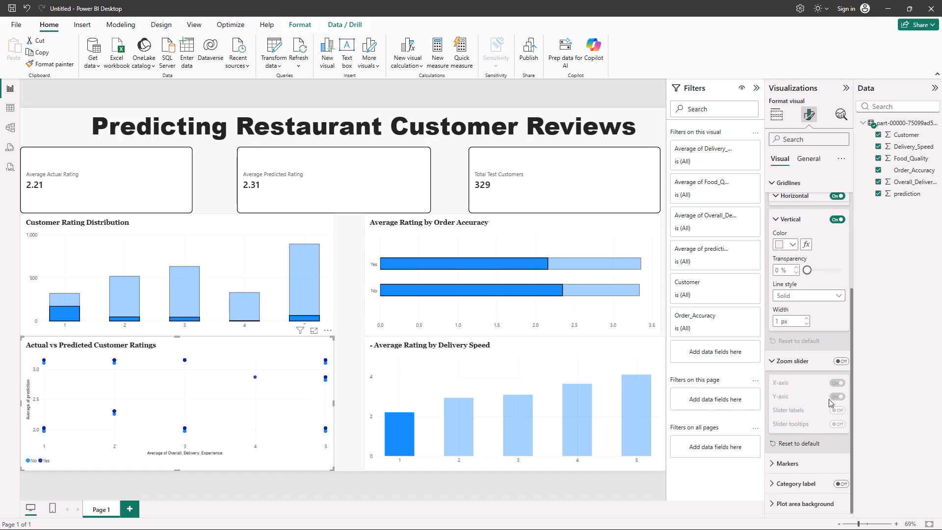
{"action": "scroll", "coordinate": [793, 443], "scroll_direction": "down", "scroll_amount": 2}
{"action": "scroll", "coordinate": [809, 403], "scroll_direction": "down", "scroll_amount": 2}
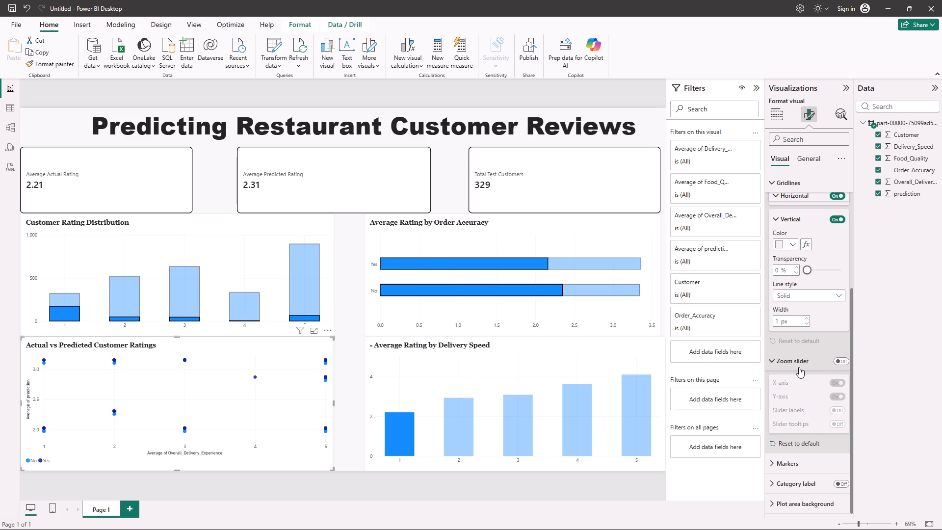
{"action": "left_click", "coordinate": [799, 367]}
{"action": "scroll", "coordinate": [808, 416], "scroll_direction": "down", "scroll_amount": 1}
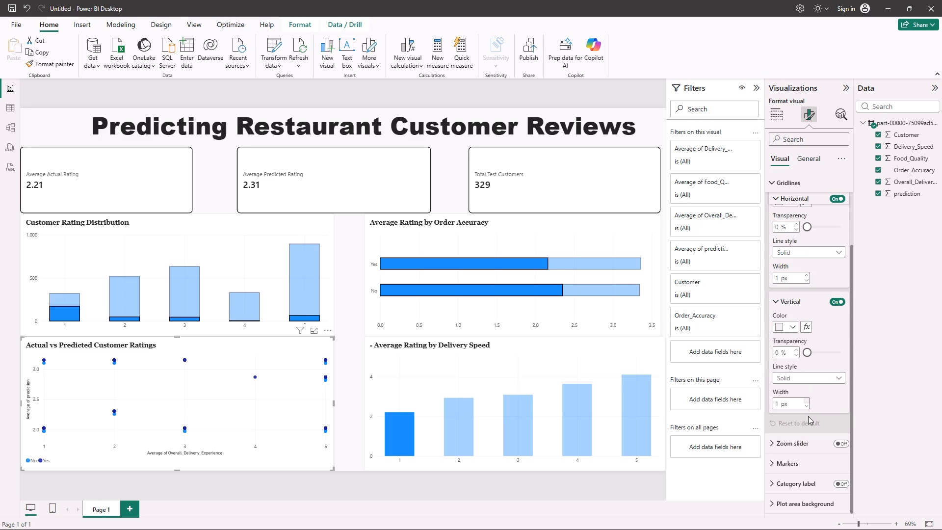
{"action": "scroll", "coordinate": [820, 340], "scroll_direction": "up", "scroll_amount": 1}
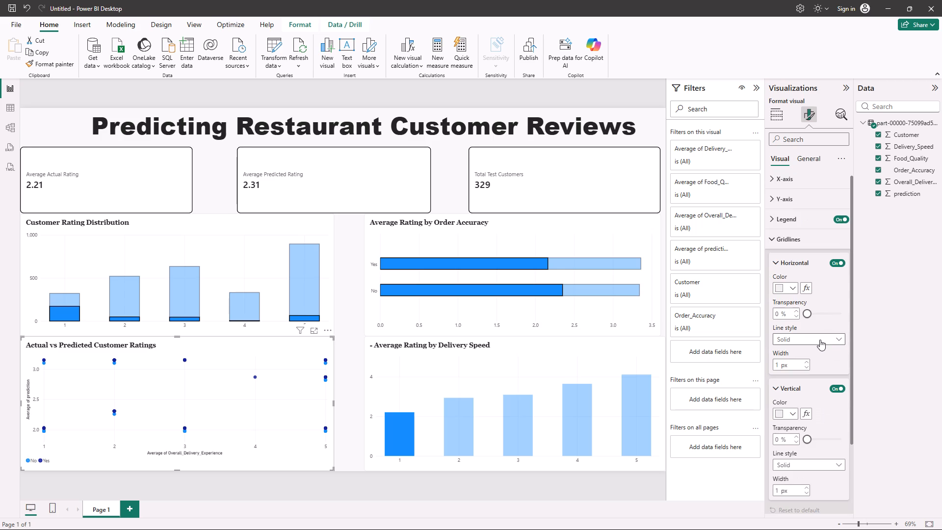
{"action": "scroll", "coordinate": [820, 340], "scroll_direction": "down", "scroll_amount": 5}
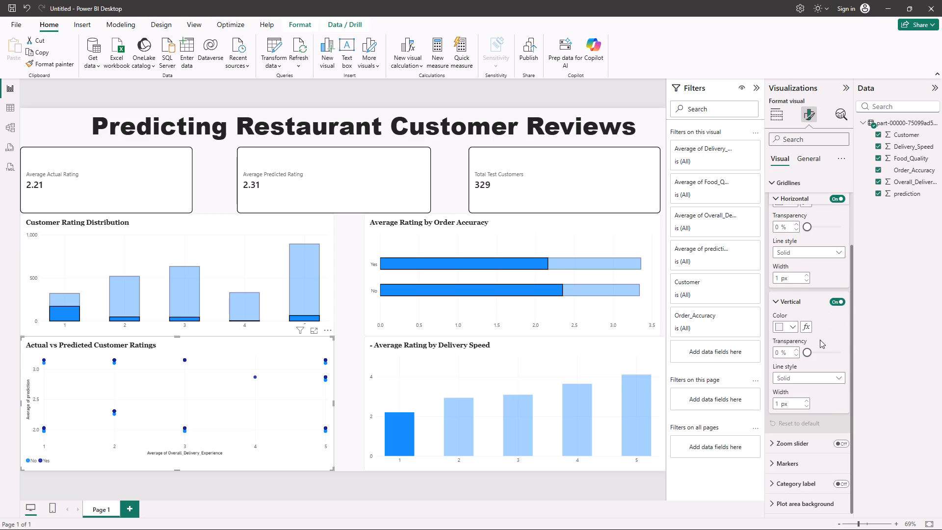
{"action": "left_click", "coordinate": [823, 463]}
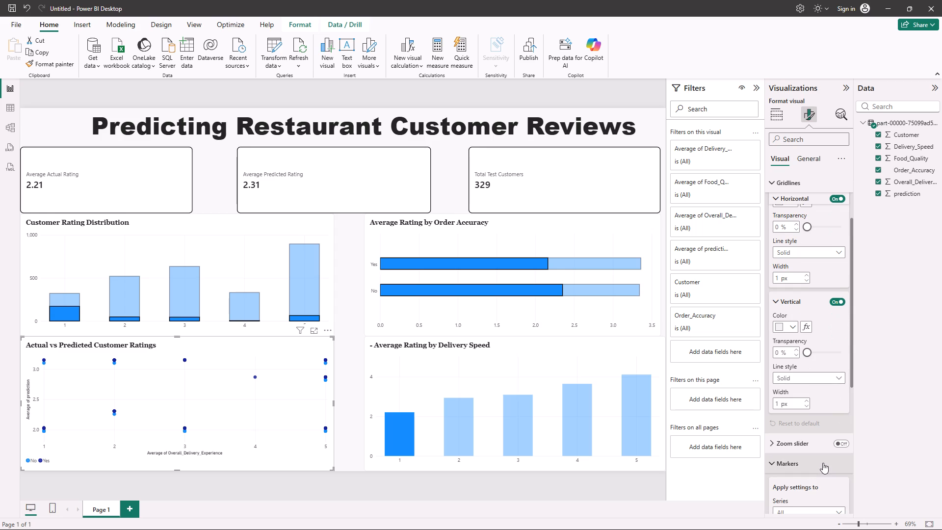
{"action": "left_click", "coordinate": [823, 463]}
{"action": "scroll", "coordinate": [798, 451], "scroll_direction": "down", "scroll_amount": 2}
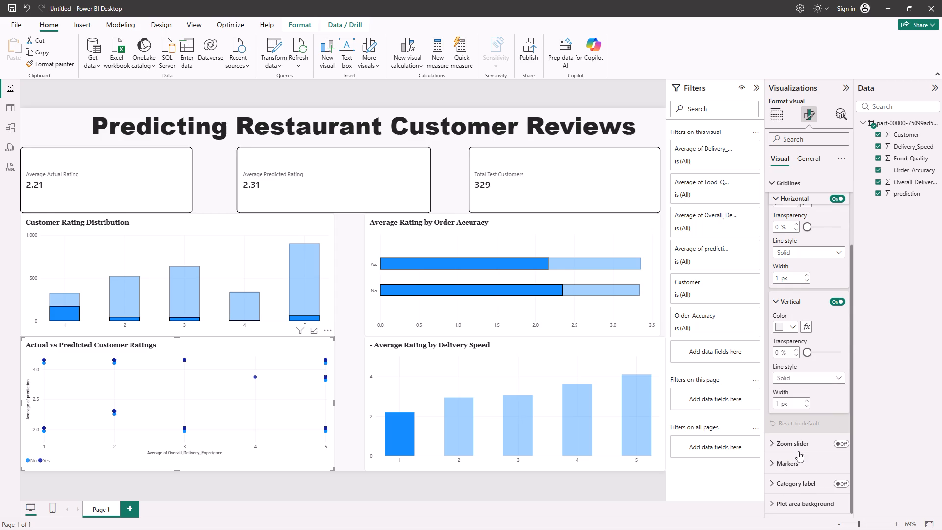
{"action": "scroll", "coordinate": [798, 451], "scroll_direction": "up", "scroll_amount": 2}
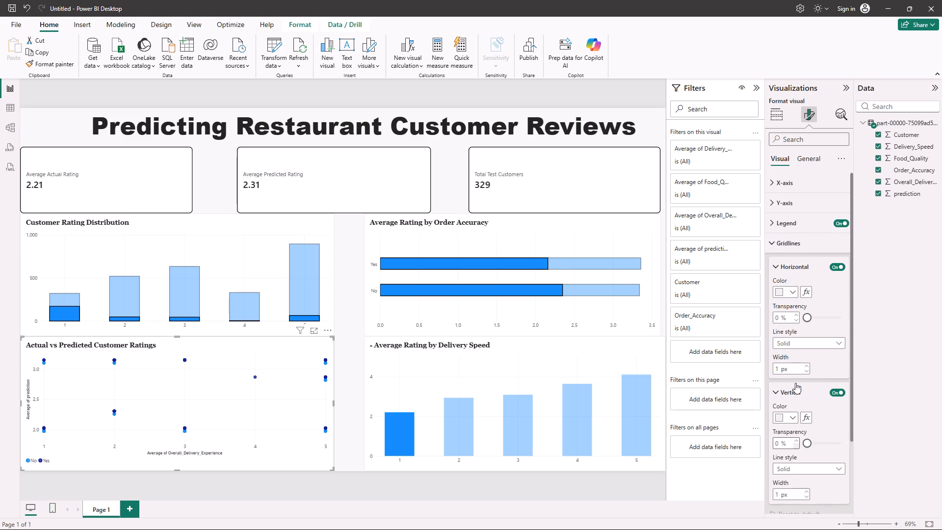
{"action": "scroll", "coordinate": [809, 320], "scroll_direction": "down", "scroll_amount": 2}
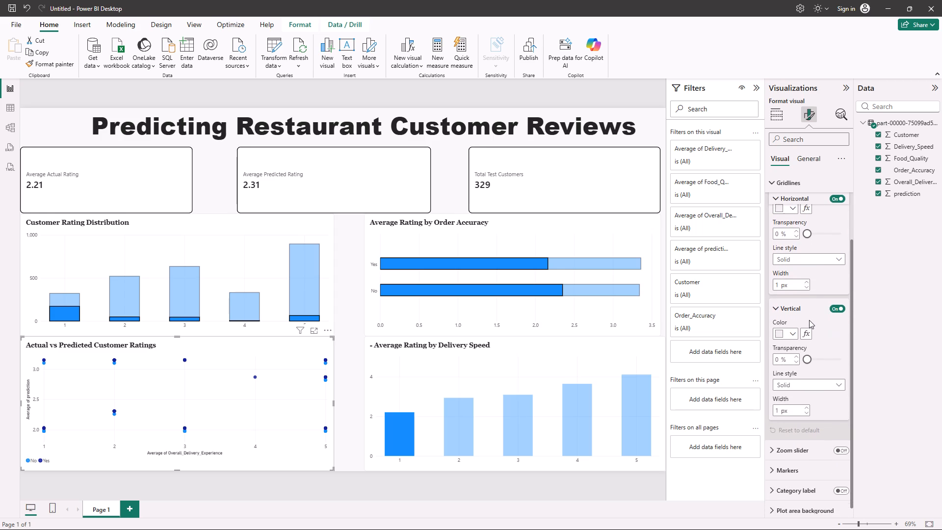
{"action": "scroll", "coordinate": [809, 320], "scroll_direction": "down", "scroll_amount": 3}
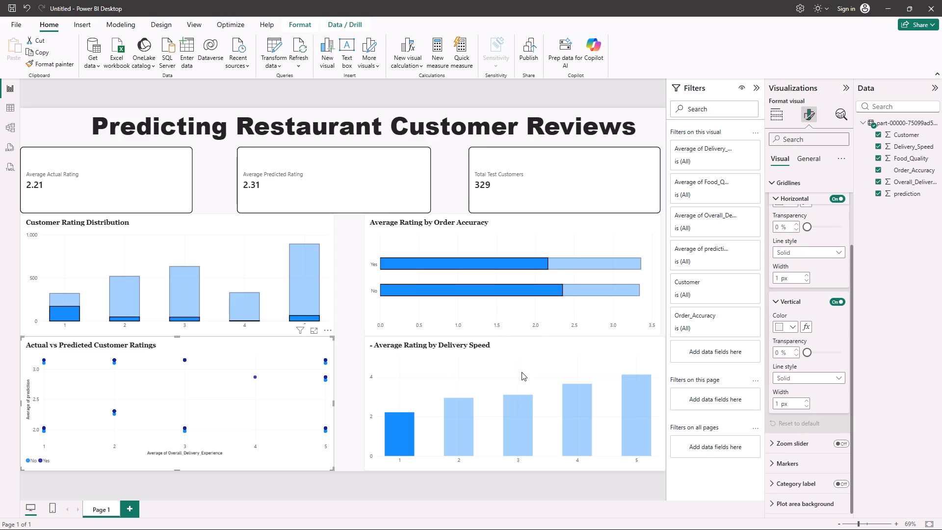
{"action": "left_click", "coordinate": [311, 371]}
{"action": "left_click", "coordinate": [435, 313]}
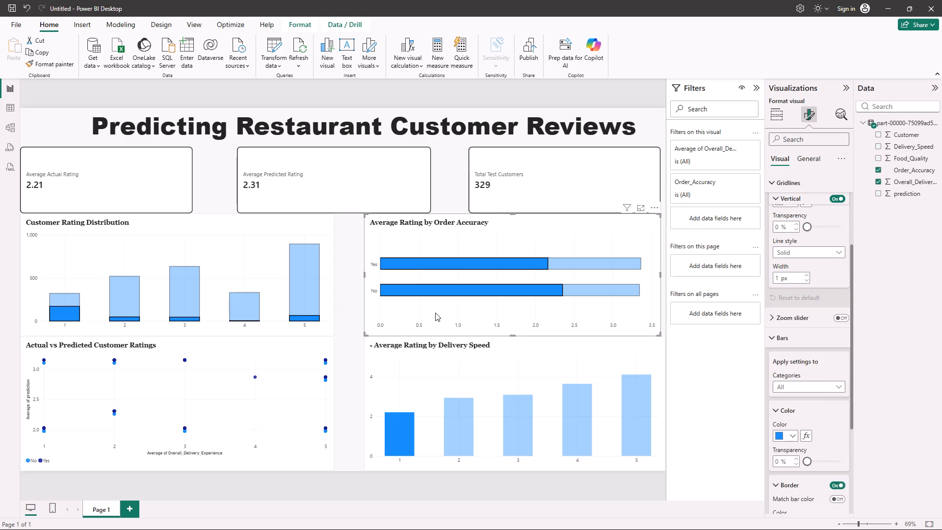
{"action": "left_click", "coordinate": [267, 354]}
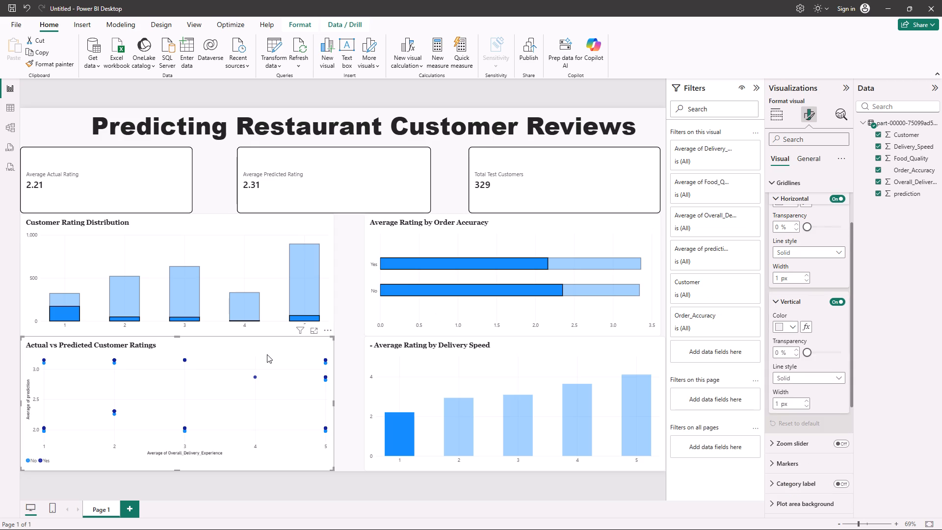
Turn on the column border in the Average Rating by Delivery Speed chart and set its color to black.
{"action": "left_click", "coordinate": [497, 392]}
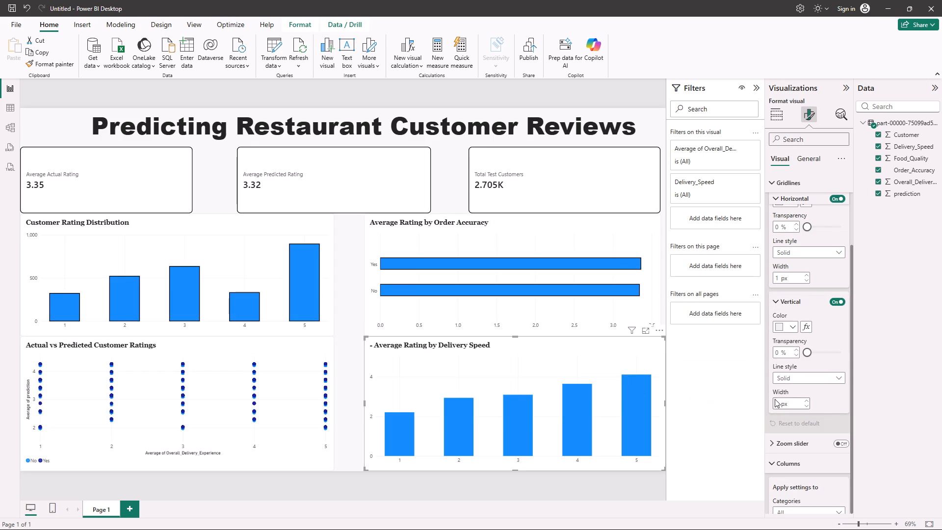
{"action": "scroll", "coordinate": [839, 413], "scroll_direction": "down", "scroll_amount": 3}
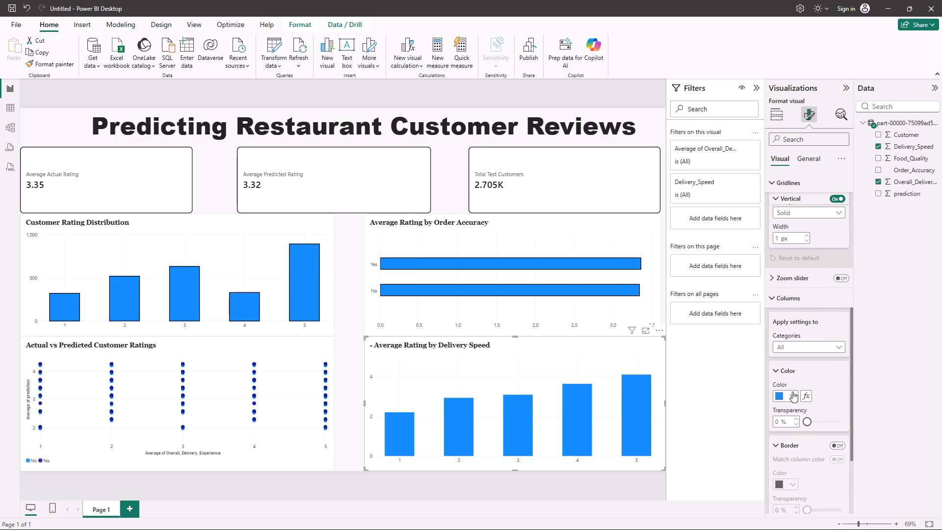
{"action": "scroll", "coordinate": [819, 379], "scroll_direction": "down", "scroll_amount": 2}
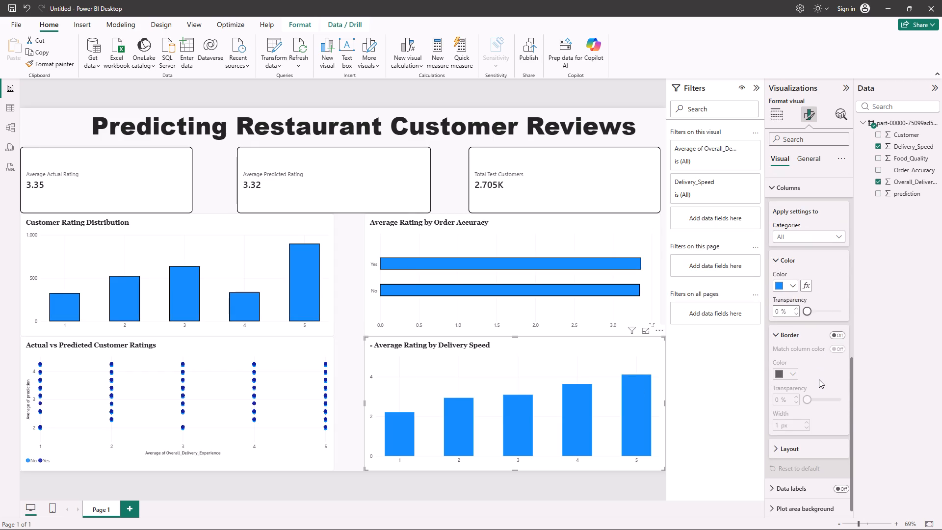
{"action": "left_click", "coordinate": [793, 369]}
{"action": "left_click", "coordinate": [837, 329]}
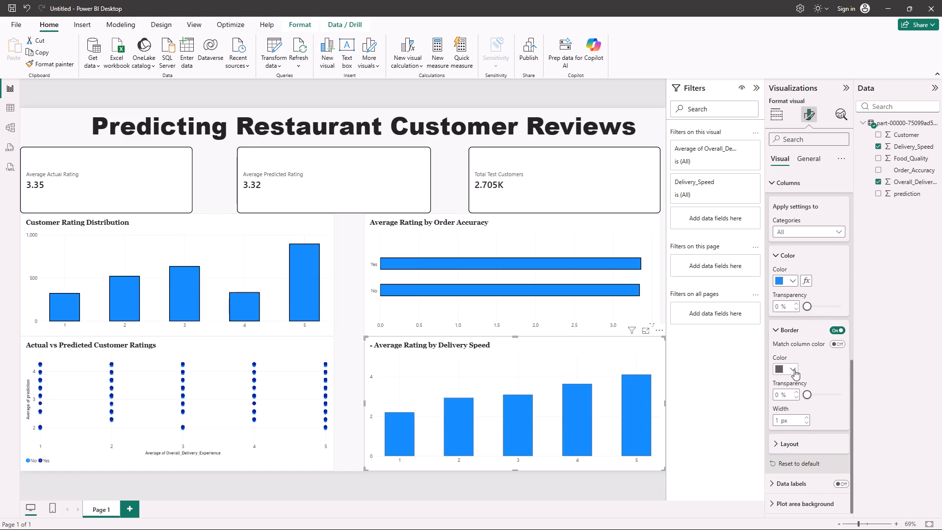
{"action": "left_click", "coordinate": [794, 370]}
{"action": "left_click", "coordinate": [785, 310]}
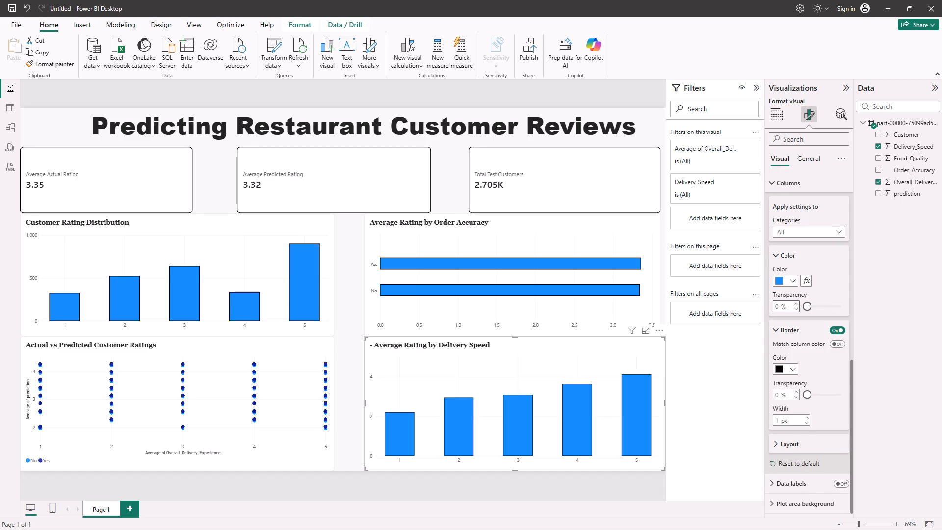
{"action": "left_click", "coordinate": [875, 380]}
{"action": "left_click", "coordinate": [719, 387]}
Narrow the Average Rating by Delivery Speed chart to about 882 wide, aligning its outer edge with the Total Test Customers card.
{"action": "left_click", "coordinate": [559, 362]}
{"action": "left_click", "coordinate": [361, 328]}
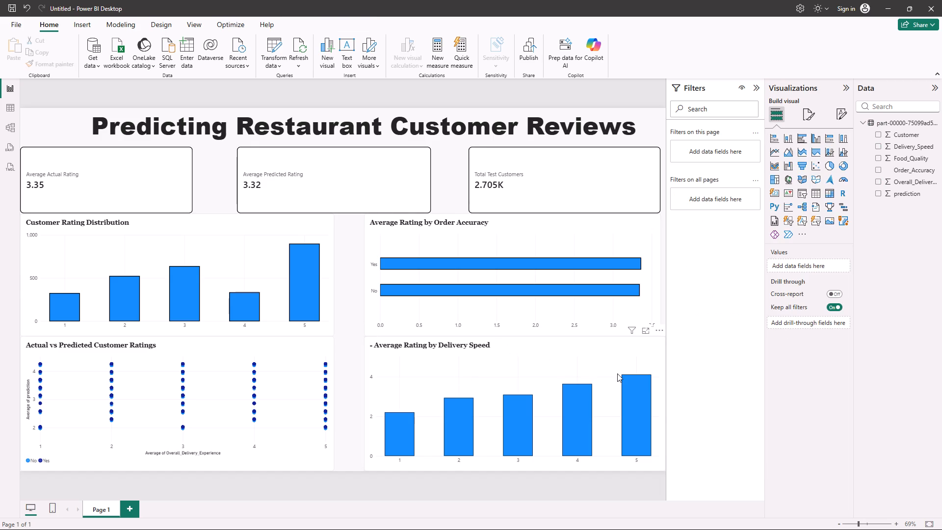
{"action": "left_click", "coordinate": [653, 359]}
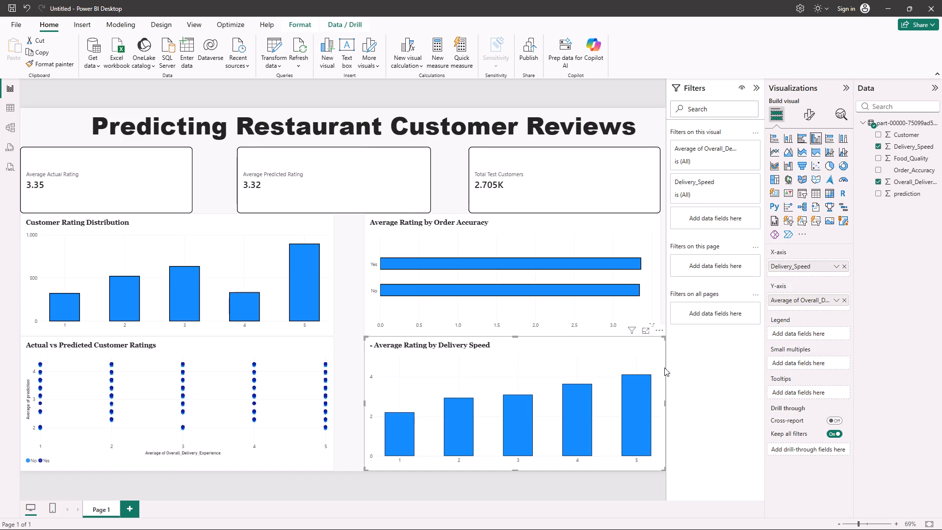
{"action": "left_click", "coordinate": [664, 404]}
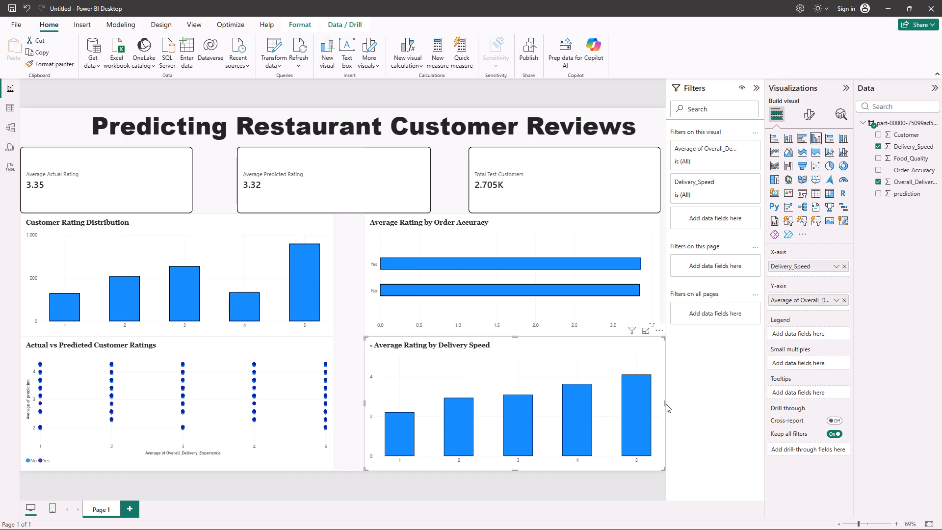
{"action": "left_click_drag", "start_coordinate": [665, 404], "coordinate": [659, 404]}
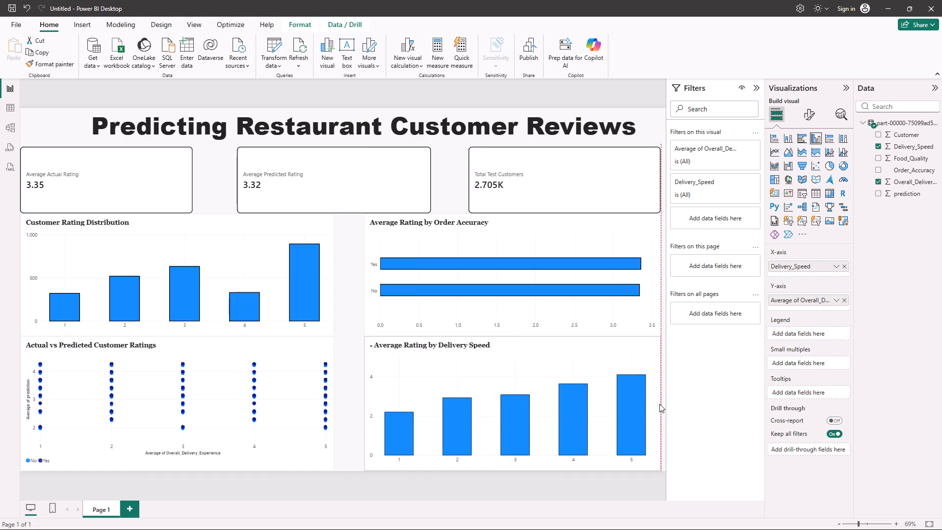
{"action": "left_click_drag", "start_coordinate": [659, 404], "coordinate": [660, 404]}
{"action": "left_click", "coordinate": [690, 417]}
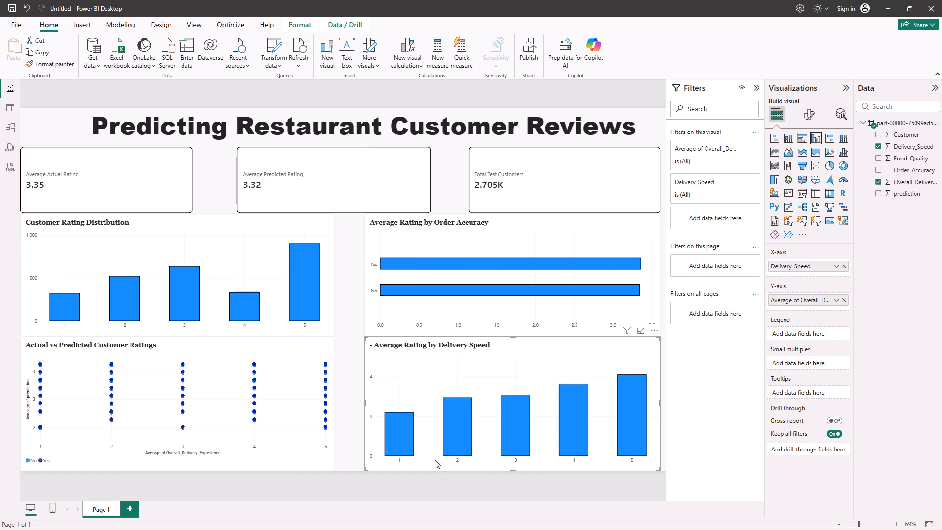
Examine the style preset, X-axis and plot area background options of the Average Rating by Delivery Speed chart.
{"action": "left_click_drag", "start_coordinate": [517, 368], "coordinate": [517, 376]}
{"action": "left_click", "coordinate": [447, 367]}
{"action": "left_click", "coordinate": [810, 111]}
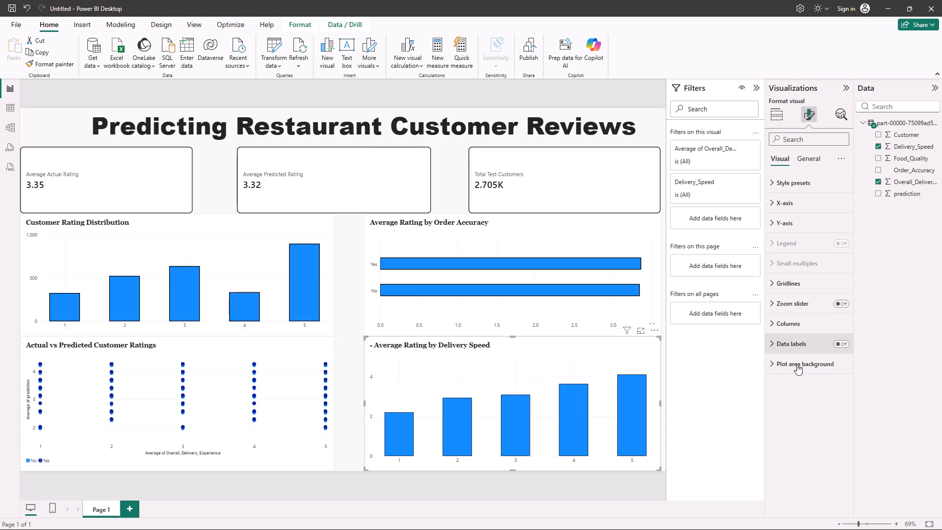
{"action": "left_click", "coordinate": [805, 183]}
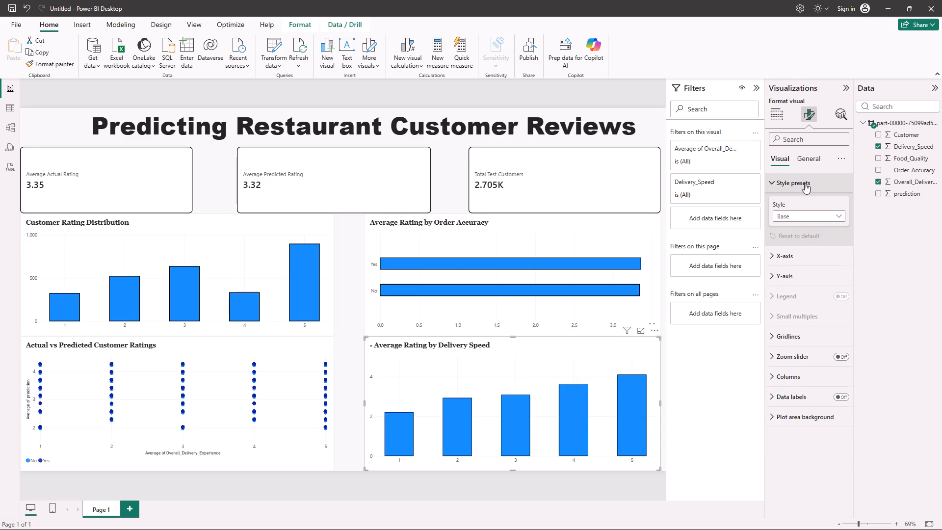
{"action": "left_click", "coordinate": [789, 255]}
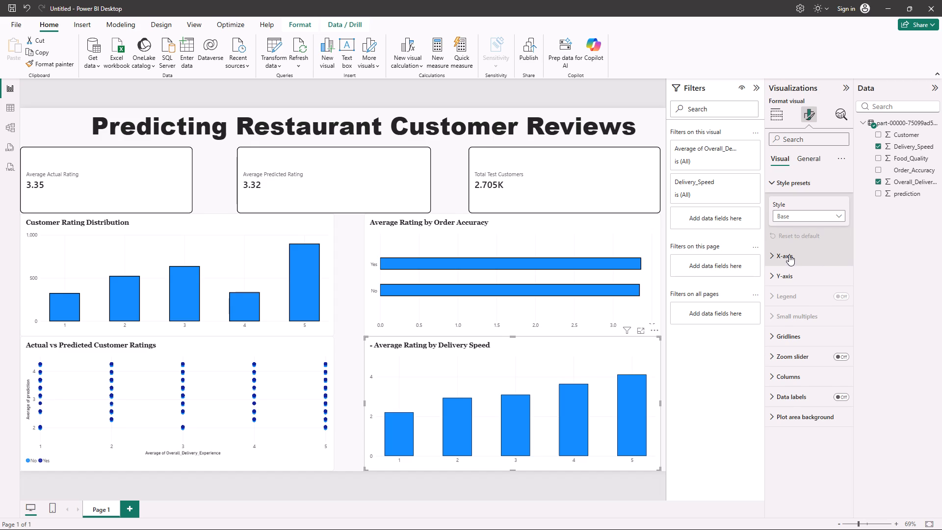
{"action": "left_click", "coordinate": [789, 256]}
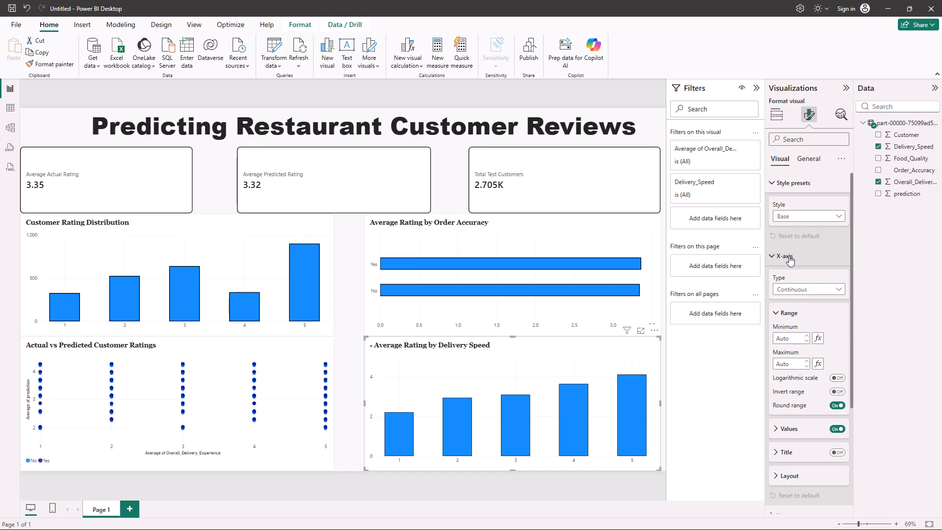
{"action": "left_click", "coordinate": [792, 184]}
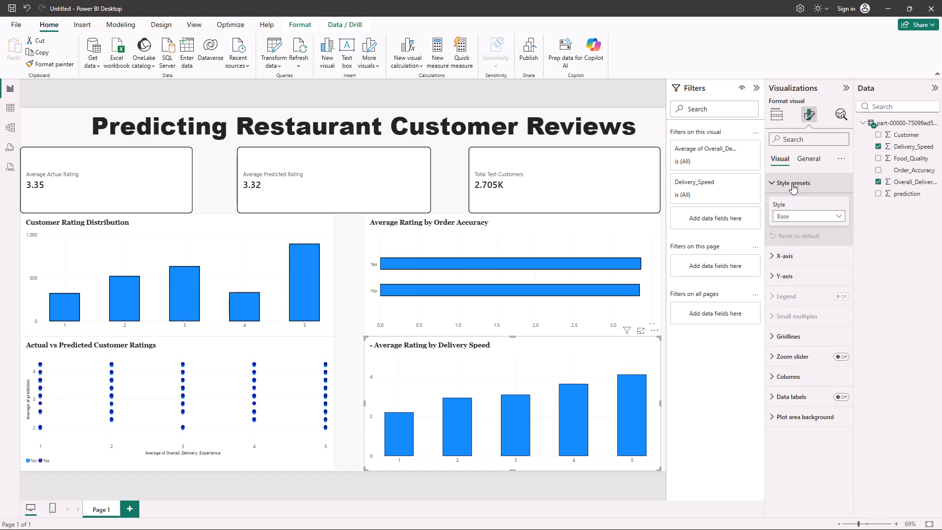
{"action": "left_click", "coordinate": [801, 368]}
{"action": "scroll", "coordinate": [801, 368], "scroll_direction": "down", "scroll_amount": 1}
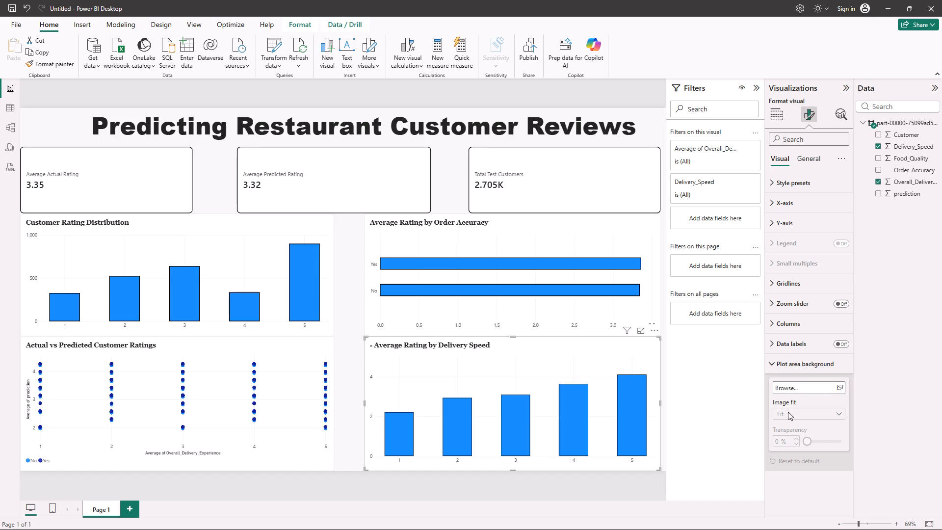
{"action": "left_click", "coordinate": [804, 367]}
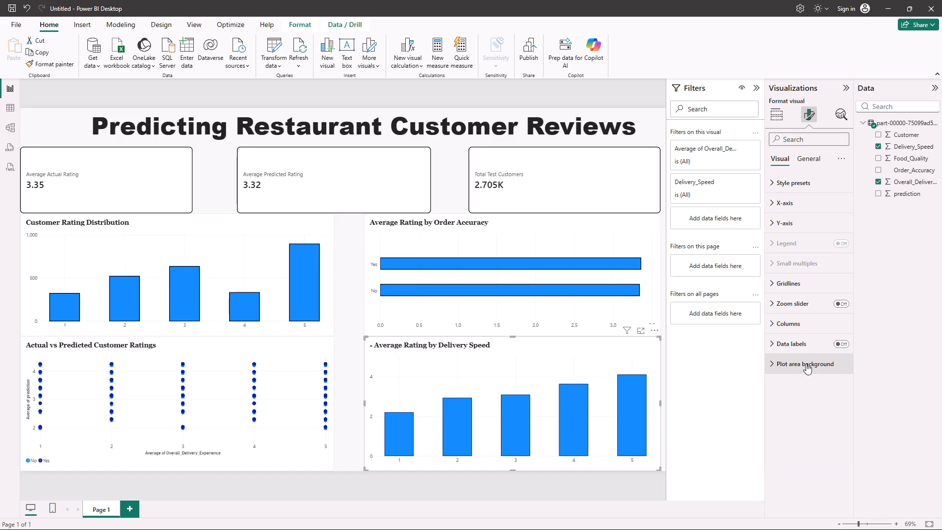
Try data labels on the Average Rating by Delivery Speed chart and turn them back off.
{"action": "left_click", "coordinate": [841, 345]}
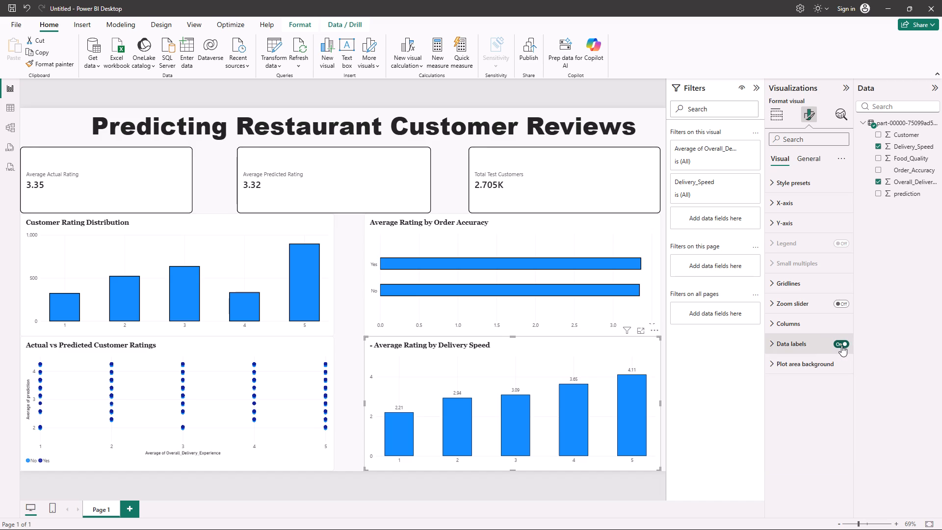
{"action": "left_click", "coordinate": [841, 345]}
Set the visual border color of the Average Rating by Delivery Speed chart to black.
{"action": "left_click", "coordinate": [811, 159]}
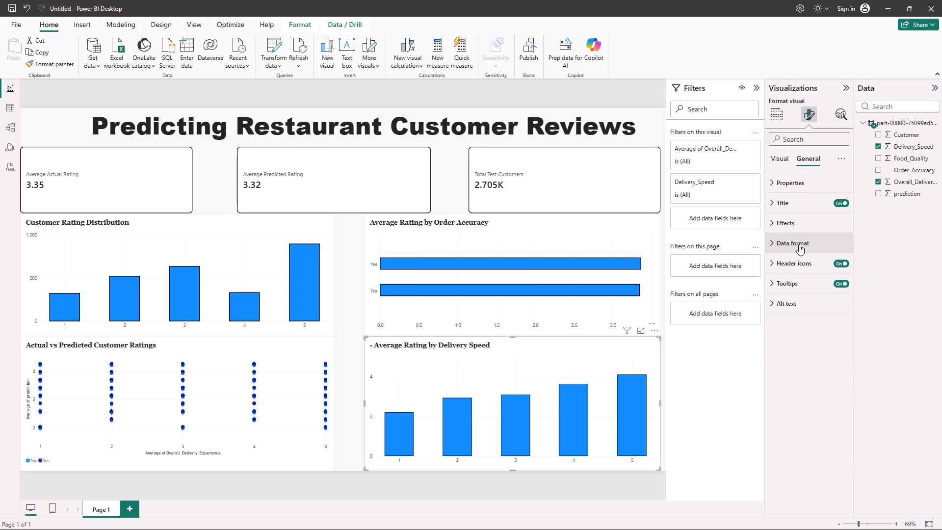
{"action": "left_click", "coordinate": [789, 228]}
{"action": "left_click", "coordinate": [789, 228]}
{"action": "left_click", "coordinate": [795, 180]}
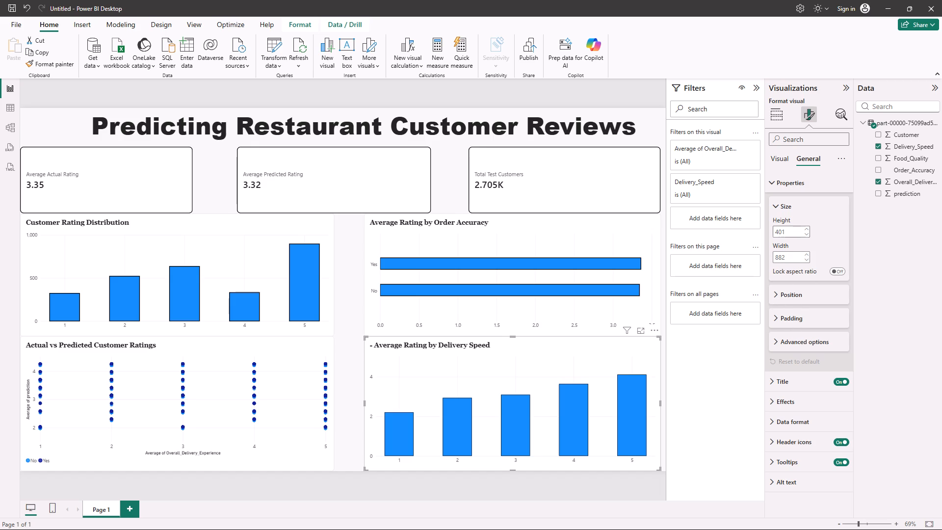
{"action": "left_click", "coordinate": [784, 184]}
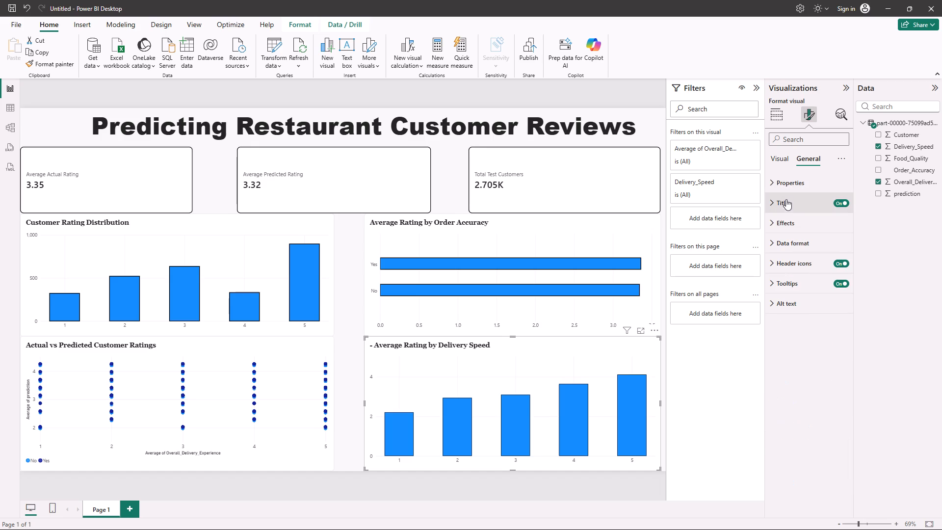
{"action": "left_click", "coordinate": [787, 205]}
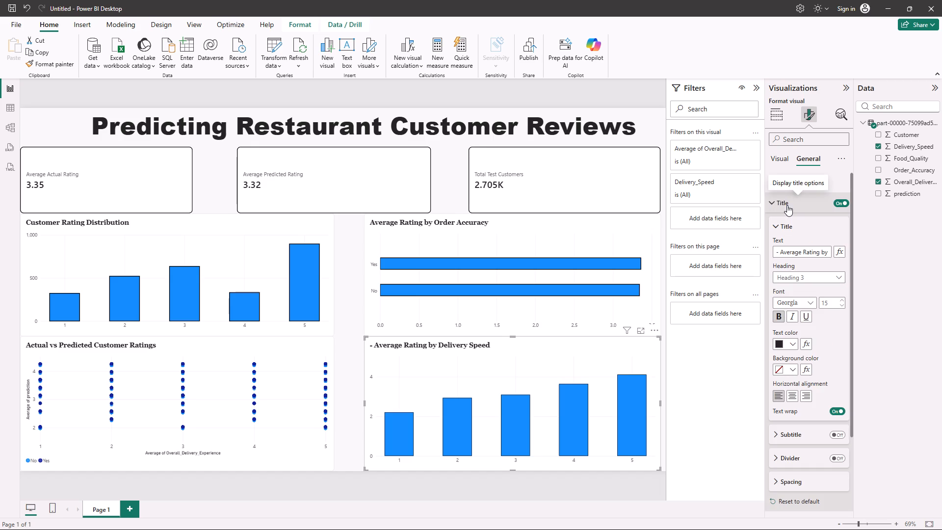
{"action": "scroll", "coordinate": [790, 320], "scroll_direction": "down", "scroll_amount": 1}
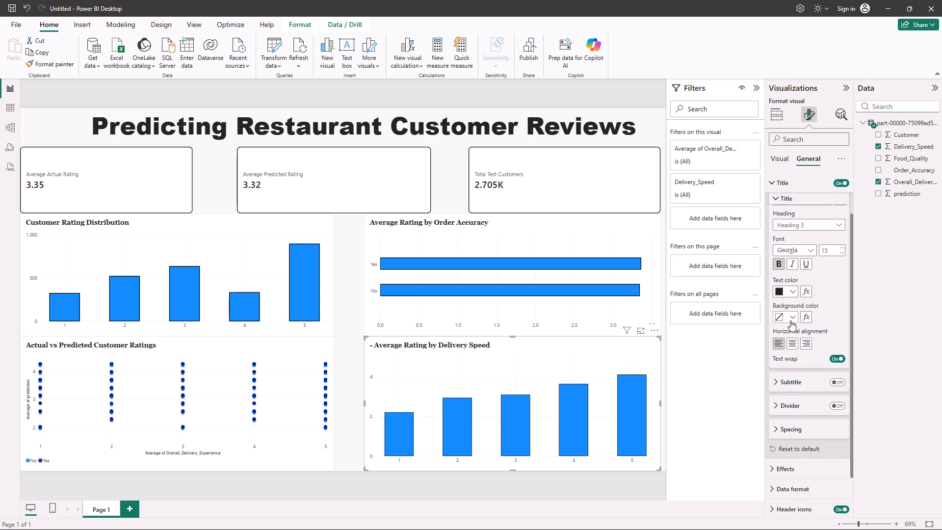
{"action": "scroll", "coordinate": [801, 392], "scroll_direction": "down", "scroll_amount": 2}
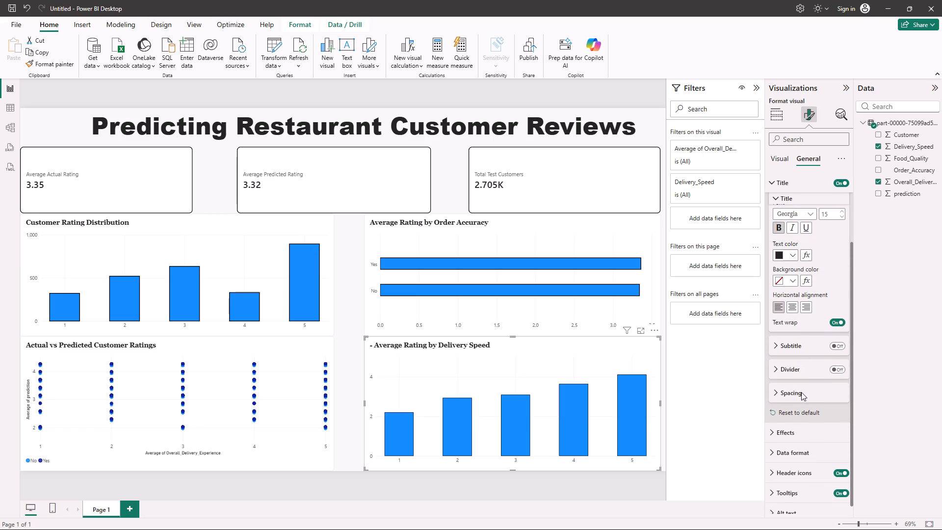
{"action": "left_click", "coordinate": [800, 420]}
{"action": "scroll", "coordinate": [800, 420], "scroll_direction": "down", "scroll_amount": 2}
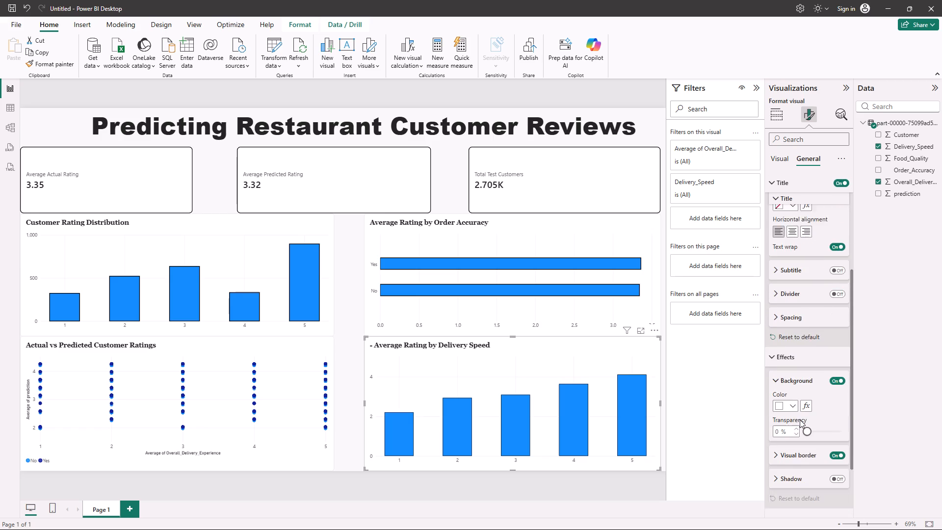
{"action": "scroll", "coordinate": [800, 420], "scroll_direction": "down", "scroll_amount": 1}
{"action": "scroll", "coordinate": [795, 359], "scroll_direction": "down", "scroll_amount": 1}
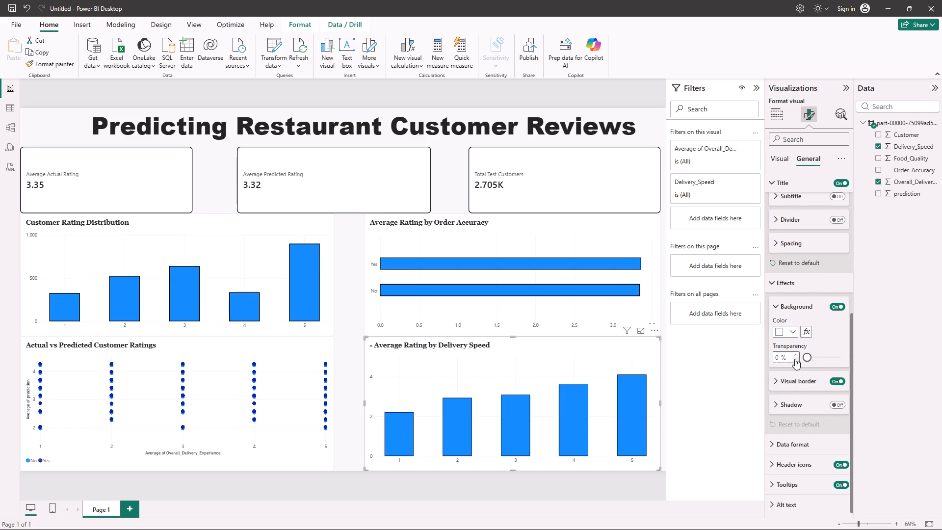
{"action": "scroll", "coordinate": [795, 359], "scroll_direction": "down", "scroll_amount": 1}
{"action": "left_click", "coordinate": [798, 380]}
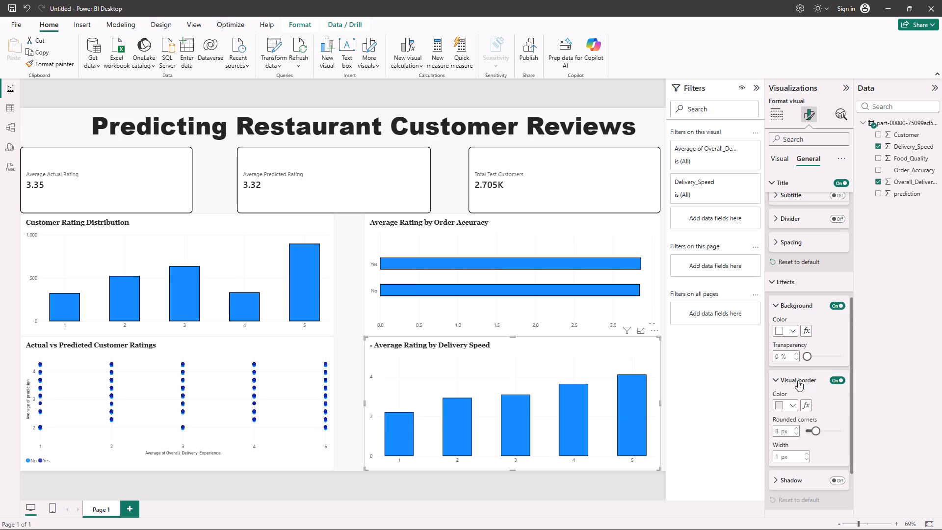
{"action": "left_click", "coordinate": [790, 406]}
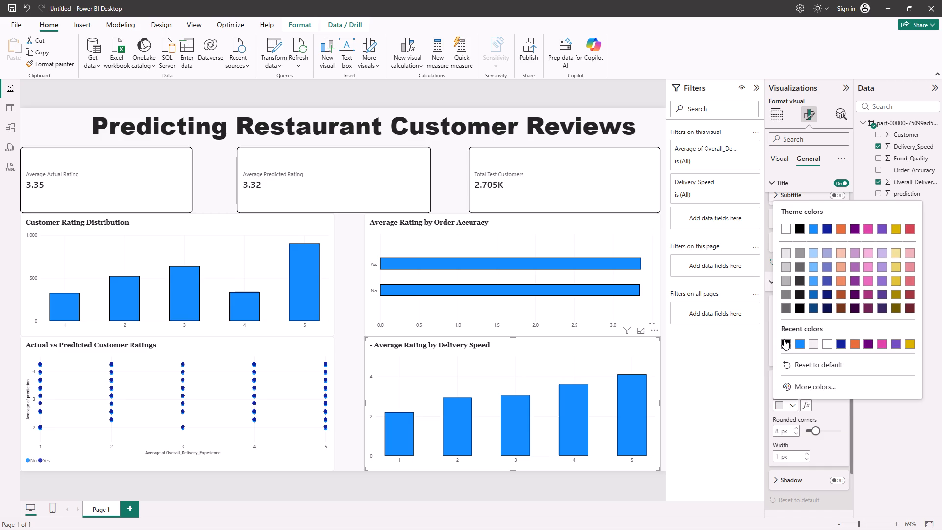
{"action": "left_click", "coordinate": [785, 344]}
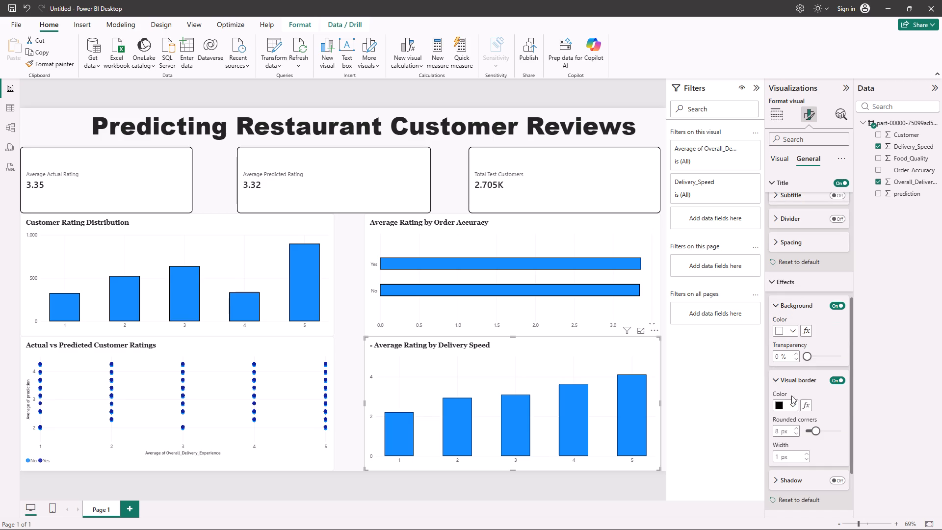
Set the Average Rating by Delivery Speed chart's visual border to 12 px rounded corners and 2 px width, and deselect the chart.
{"action": "left_click", "coordinate": [794, 425]}
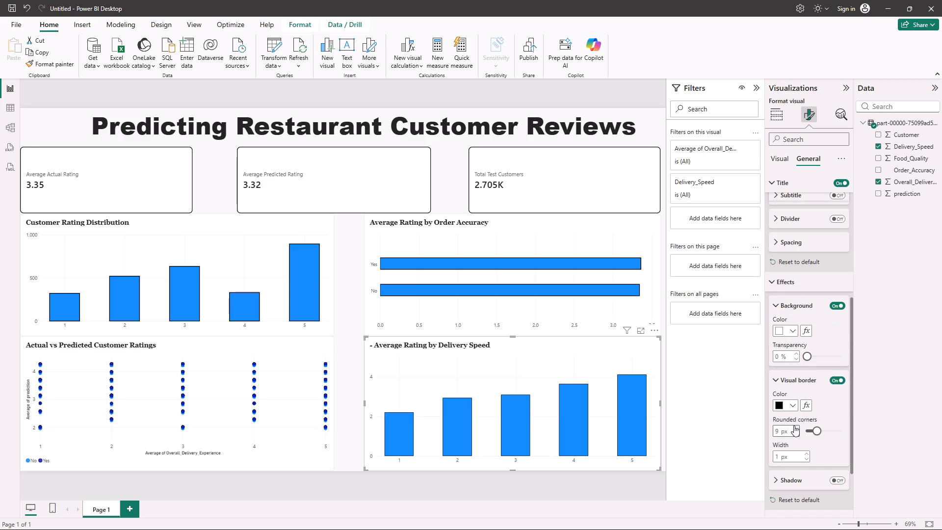
{"action": "left_click", "coordinate": [794, 425]}
{"action": "left_click", "coordinate": [794, 425]}
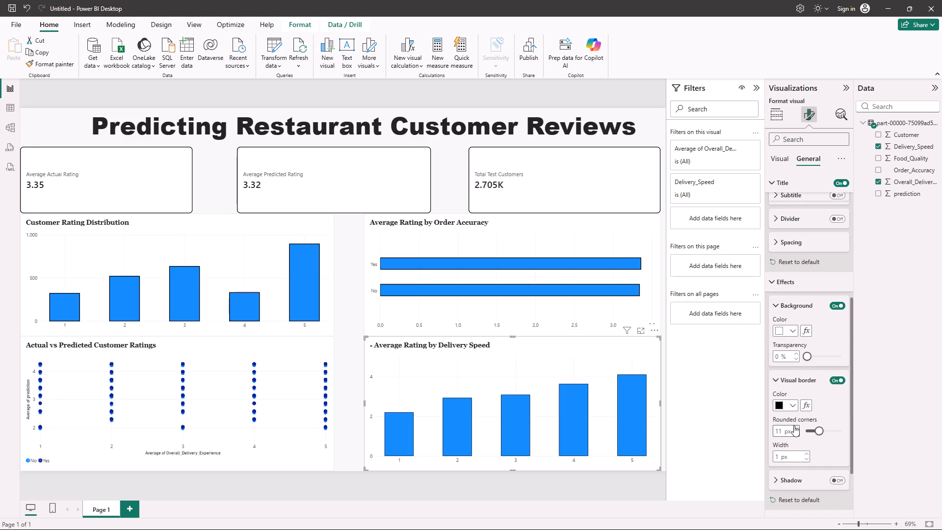
{"action": "left_click", "coordinate": [794, 425]}
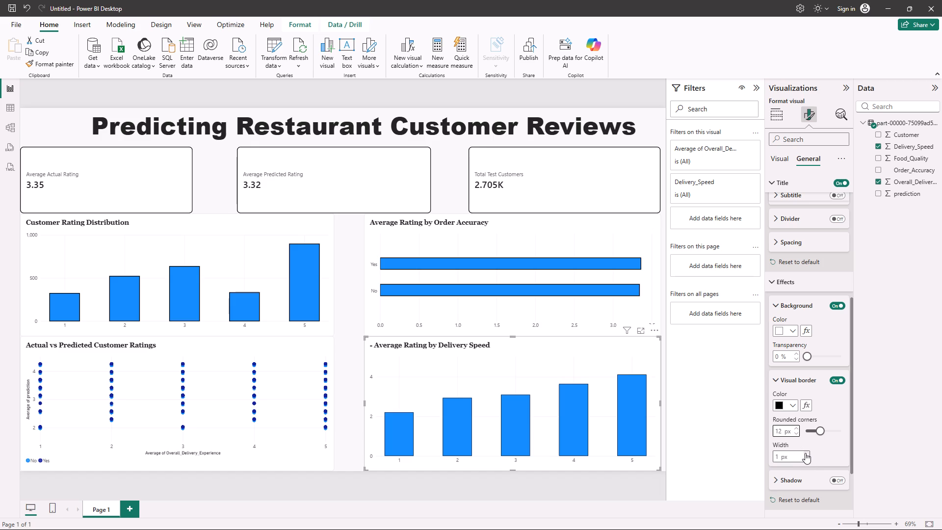
{"action": "left_click", "coordinate": [805, 453]}
{"action": "left_click", "coordinate": [743, 442]}
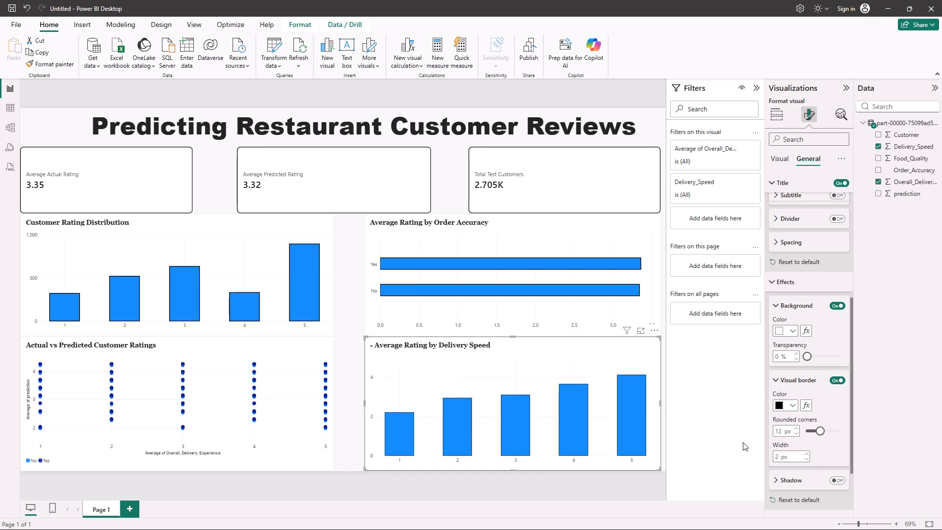
{"action": "left_click", "coordinate": [697, 419]}
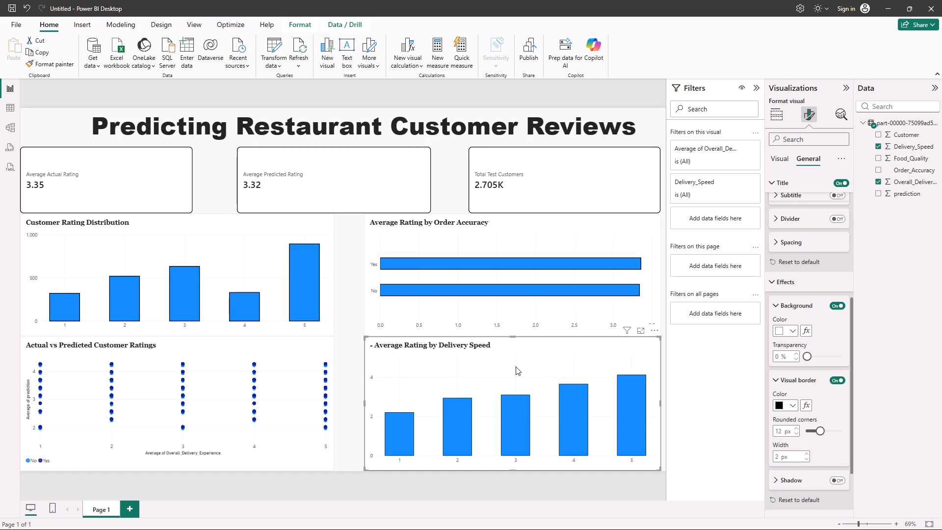
{"action": "left_click", "coordinate": [516, 367]}
{"action": "left_click", "coordinate": [345, 359]}
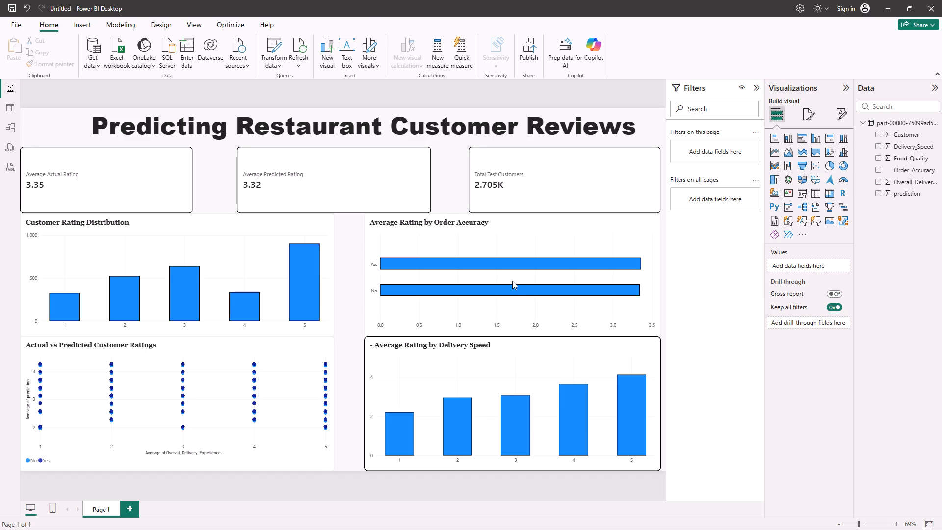
Give the Average Rating by Order Accuracy chart a black visual border with 12 px rounded corners and 2 px width.
{"action": "left_click", "coordinate": [518, 296]}
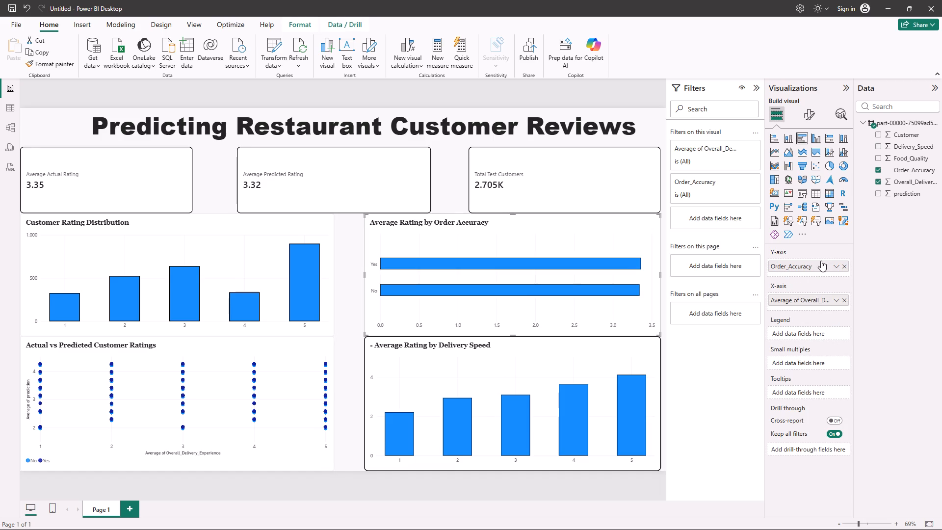
{"action": "left_click", "coordinate": [814, 106]}
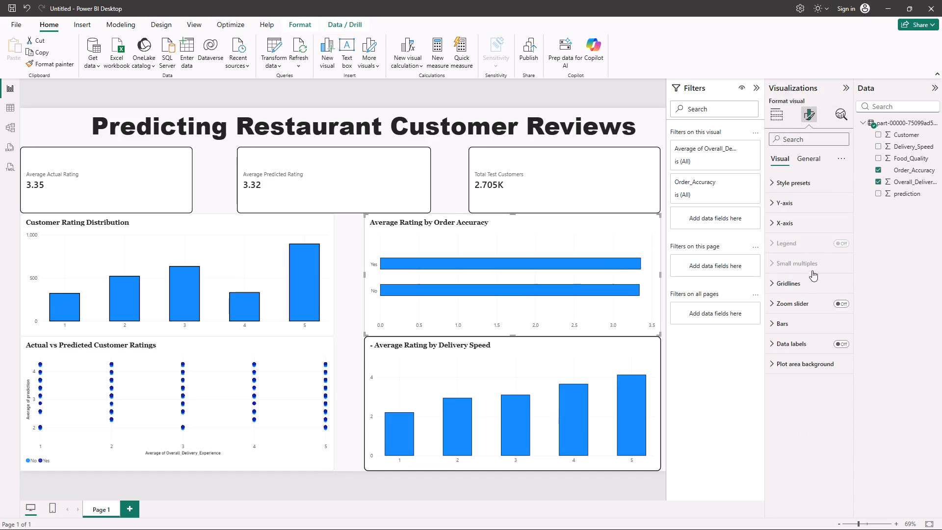
{"action": "left_click", "coordinate": [811, 152]}
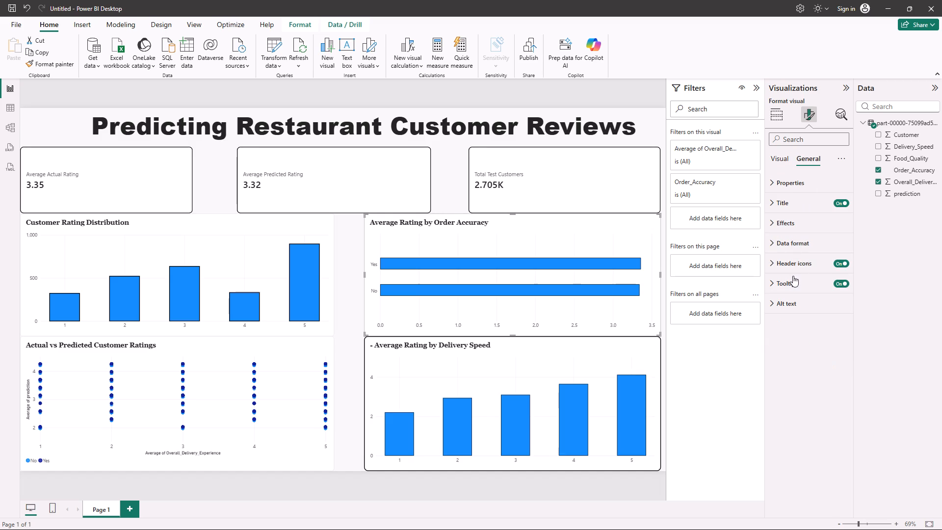
{"action": "left_click", "coordinate": [790, 224]}
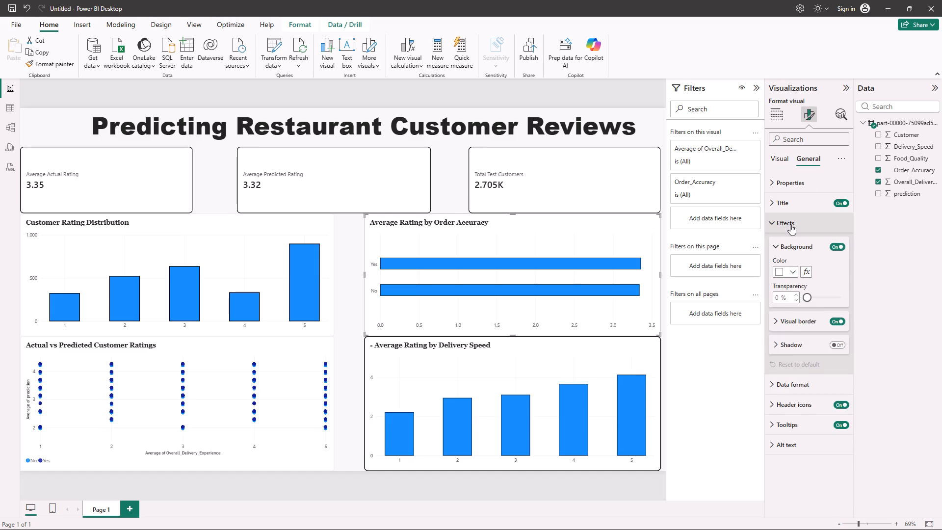
{"action": "left_click", "coordinate": [790, 326]}
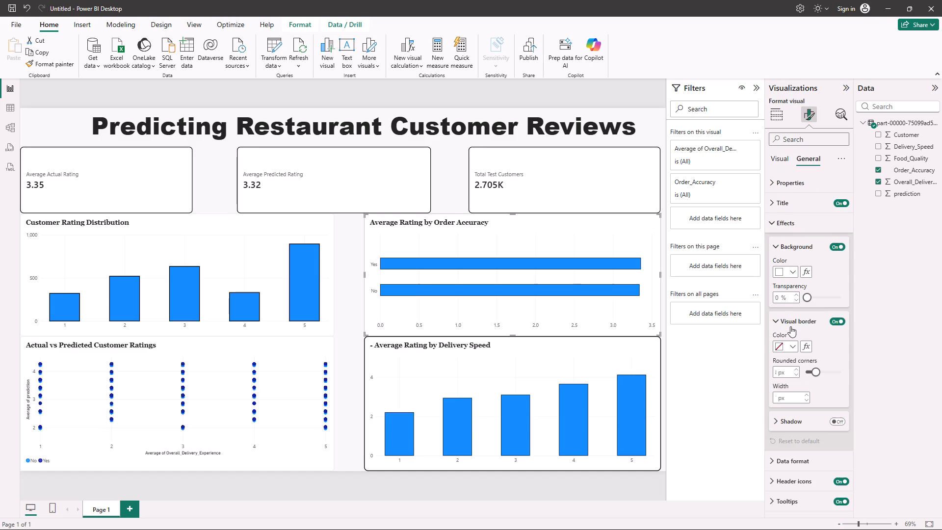
{"action": "left_click", "coordinate": [790, 346]}
{"action": "left_click", "coordinate": [784, 285]}
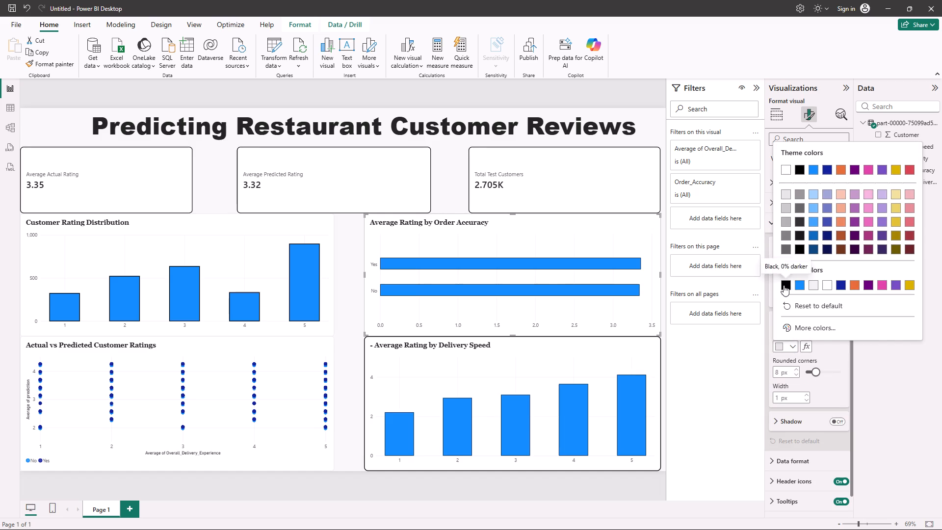
{"action": "left_click", "coordinate": [795, 369]}
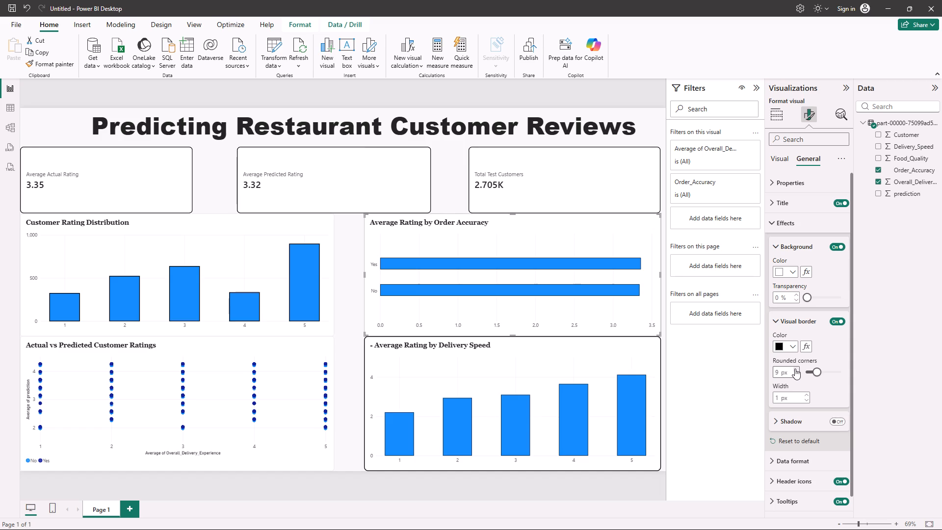
{"action": "left_click", "coordinate": [795, 369]}
{"action": "left_click", "coordinate": [795, 369]}
{"action": "left_click", "coordinate": [795, 369]}
{"action": "left_click", "coordinate": [806, 394]}
Give the Customer Rating Distribution chart a black visual border with 12 px rounded corners and 2 px width.
{"action": "left_click", "coordinate": [247, 264]}
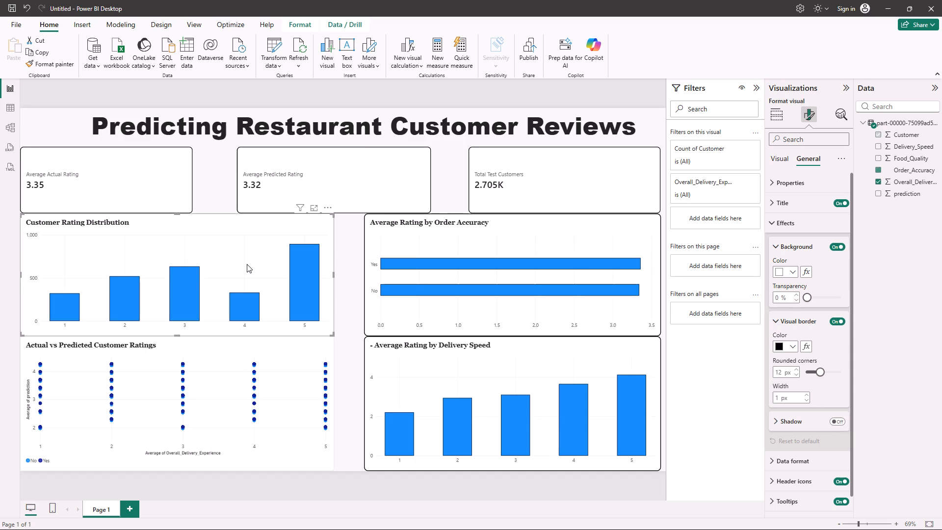
{"action": "left_click", "coordinate": [794, 350]}
{"action": "left_click", "coordinate": [790, 285]}
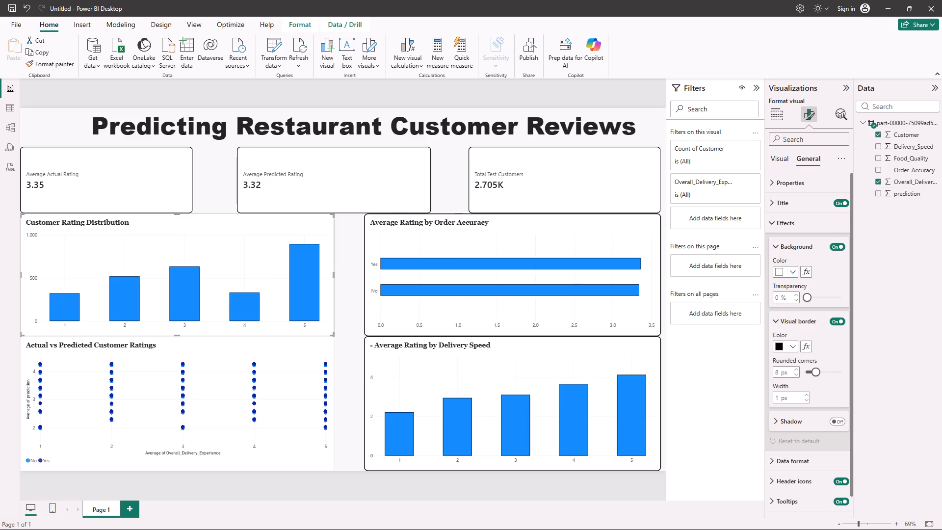
{"action": "double_click", "coordinate": [797, 371]}
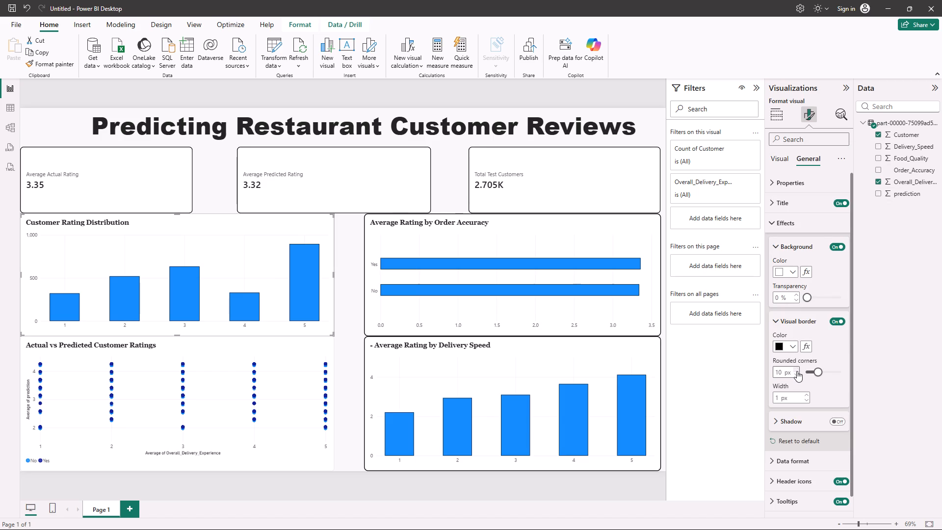
{"action": "left_click", "coordinate": [797, 371]}
{"action": "left_click", "coordinate": [797, 371]}
{"action": "left_click", "coordinate": [797, 371]}
{"action": "left_click", "coordinate": [806, 393]}
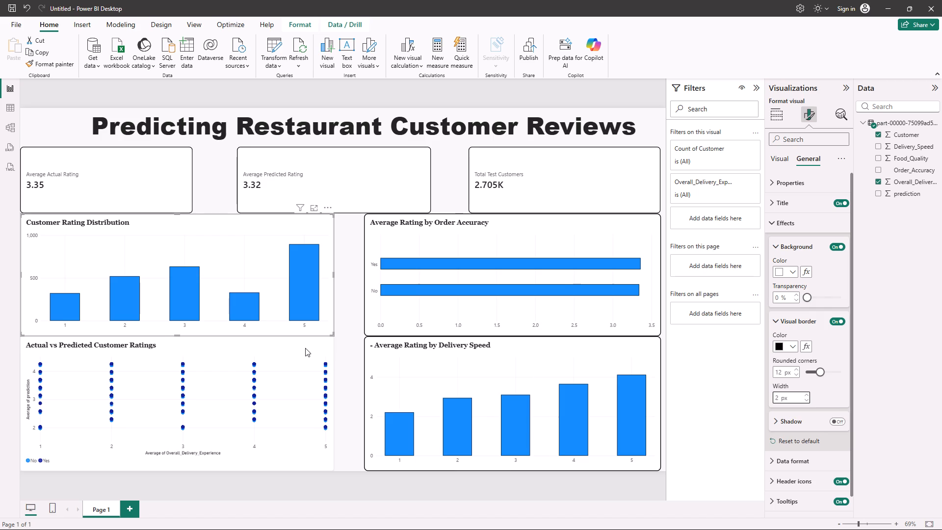
Give the Actual vs Predicted Customer Ratings chart a black visual border with 12 px rounded corners and 2 px width, and deselect it.
{"action": "left_click", "coordinate": [305, 348]}
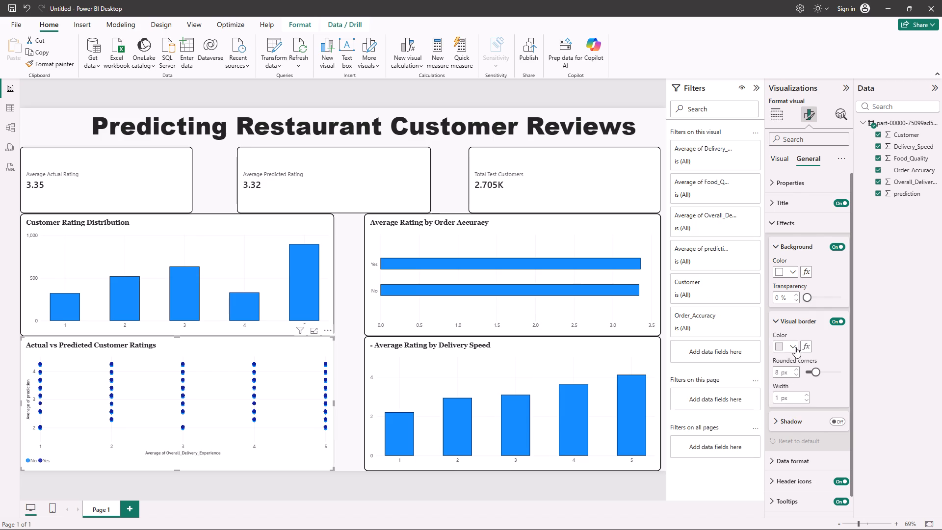
{"action": "left_click", "coordinate": [795, 347]}
{"action": "left_click", "coordinate": [786, 286]}
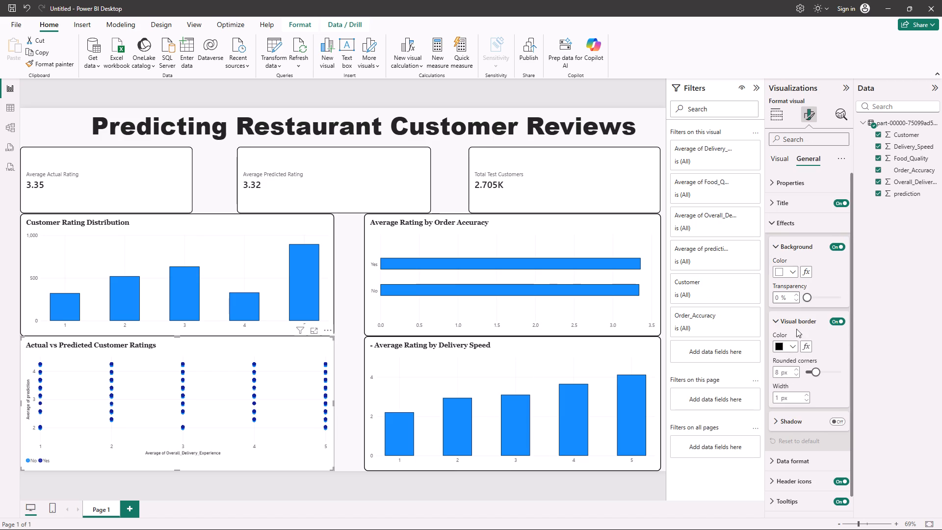
{"action": "triple_click", "coordinate": [797, 370]}
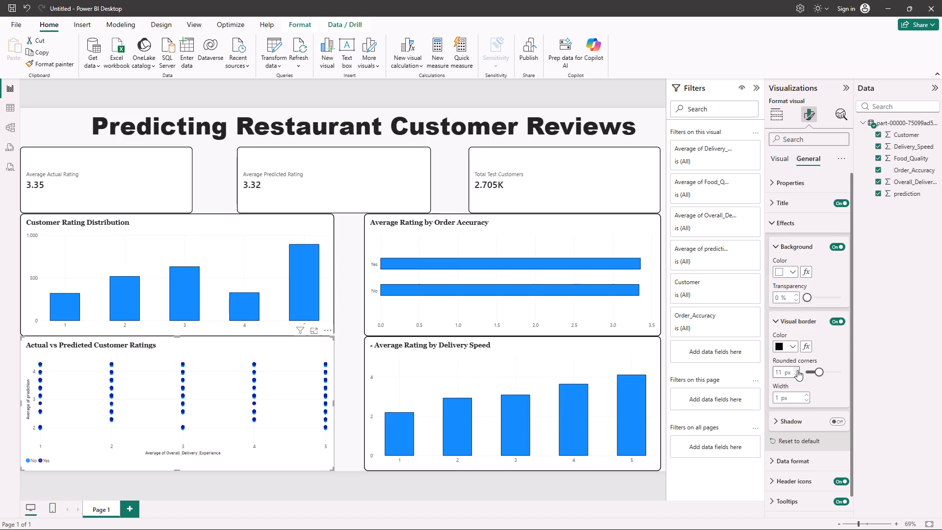
{"action": "left_click", "coordinate": [797, 370]}
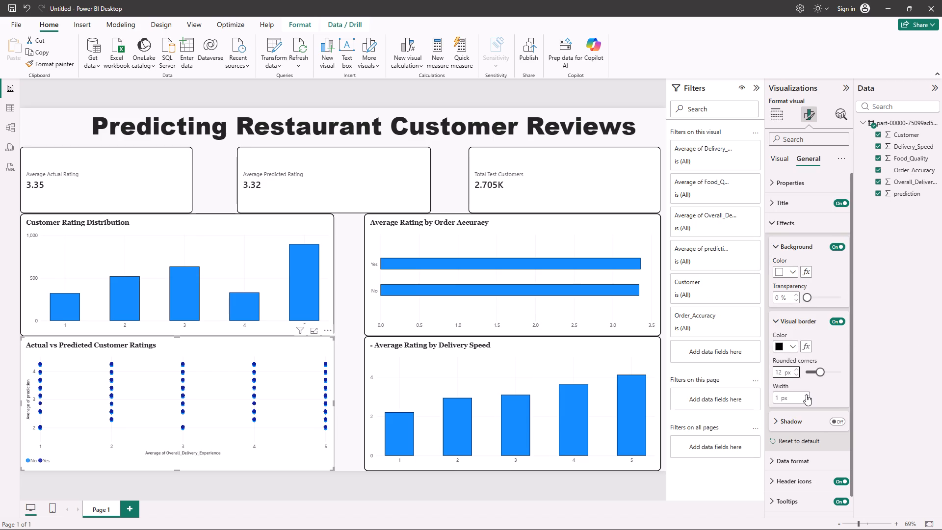
{"action": "left_click", "coordinate": [806, 395]}
{"action": "left_click", "coordinate": [877, 406]}
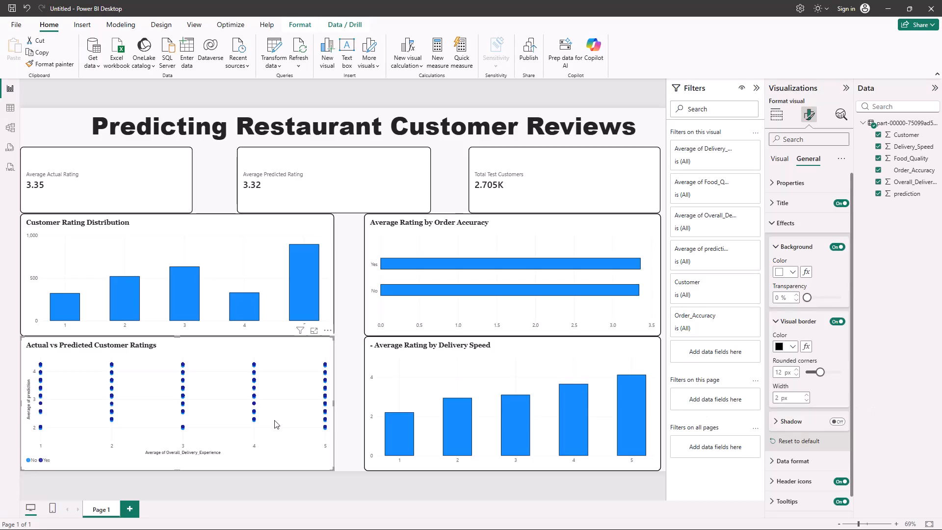
{"action": "left_click", "coordinate": [347, 384]}
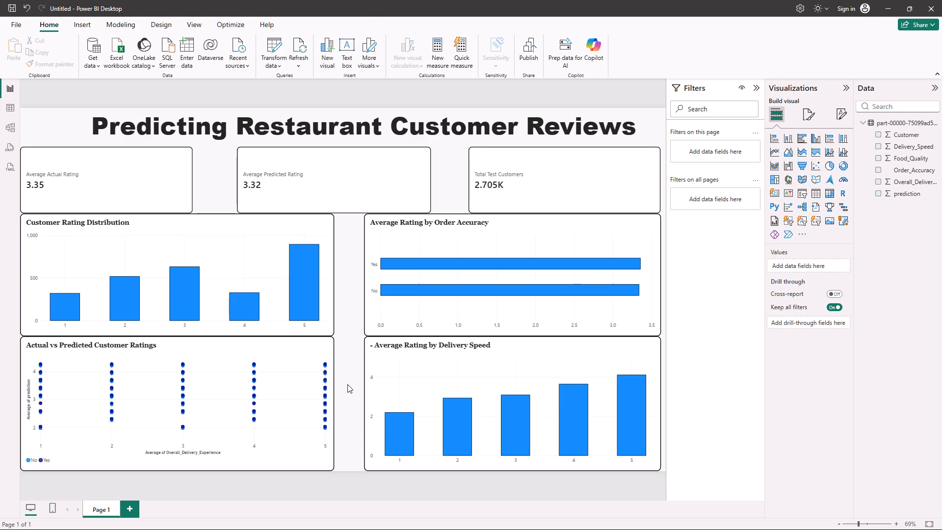
{"action": "left_click", "coordinate": [347, 384]}
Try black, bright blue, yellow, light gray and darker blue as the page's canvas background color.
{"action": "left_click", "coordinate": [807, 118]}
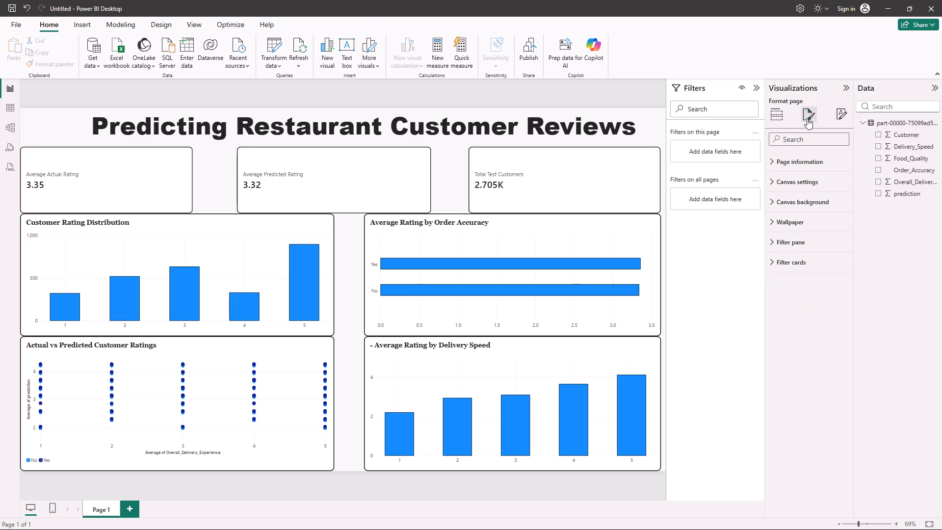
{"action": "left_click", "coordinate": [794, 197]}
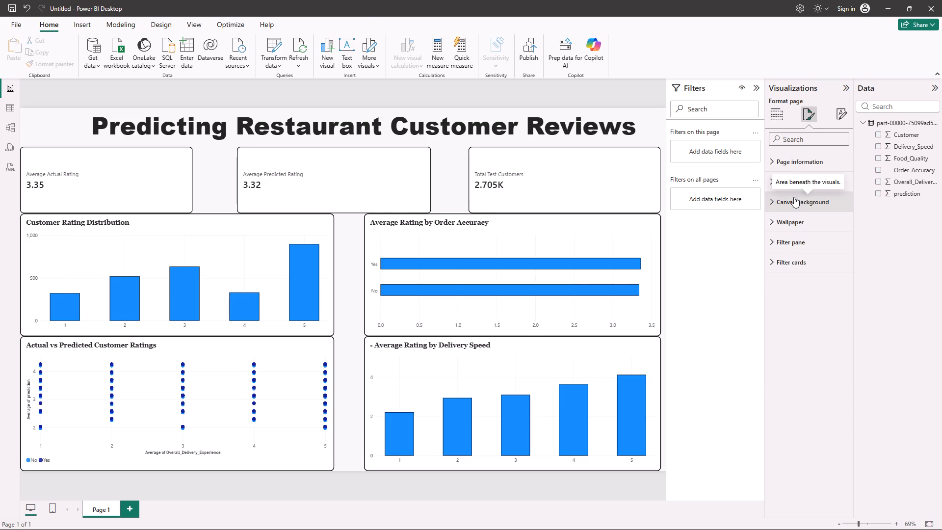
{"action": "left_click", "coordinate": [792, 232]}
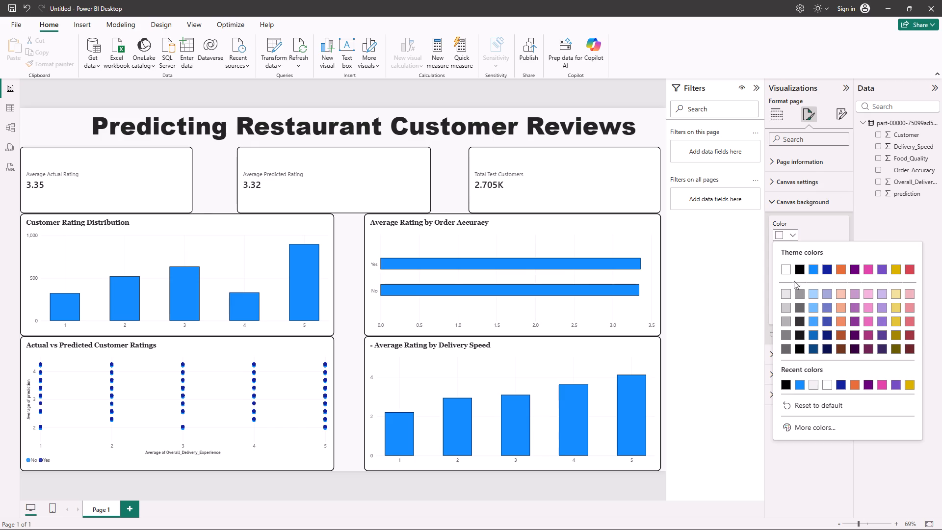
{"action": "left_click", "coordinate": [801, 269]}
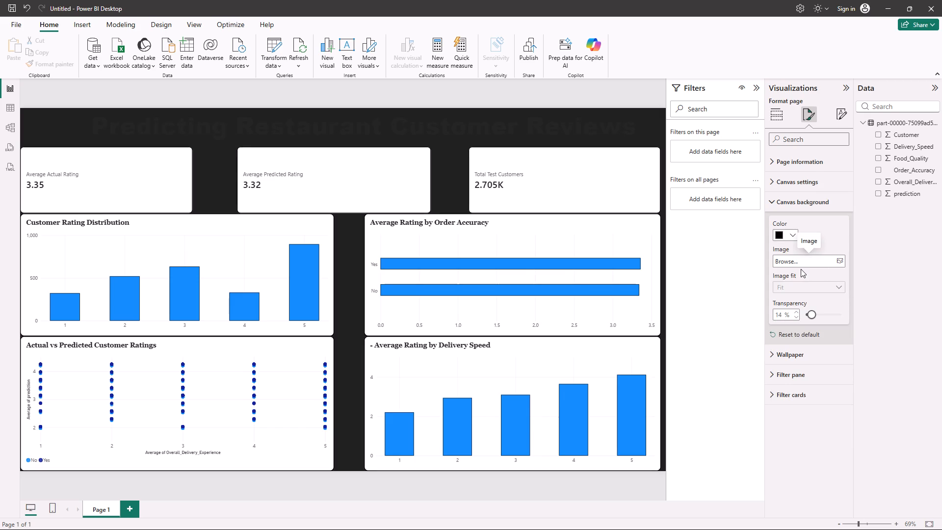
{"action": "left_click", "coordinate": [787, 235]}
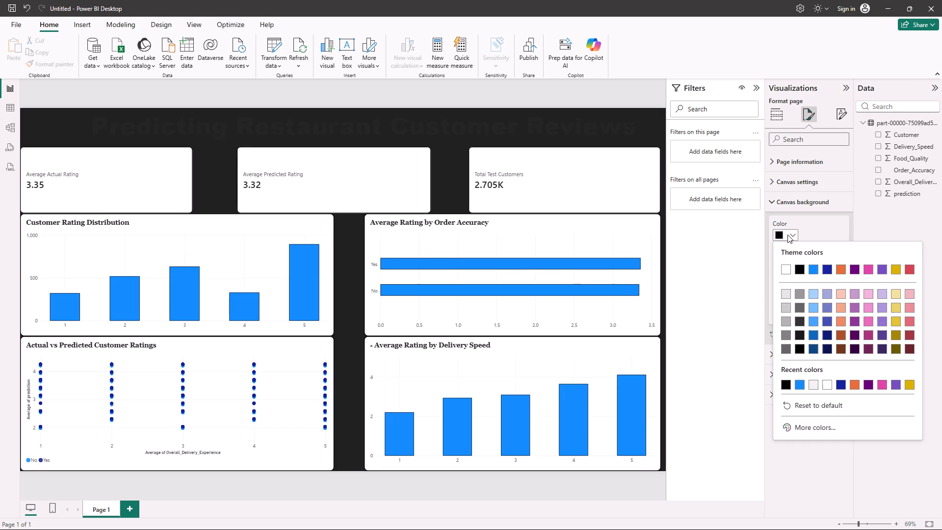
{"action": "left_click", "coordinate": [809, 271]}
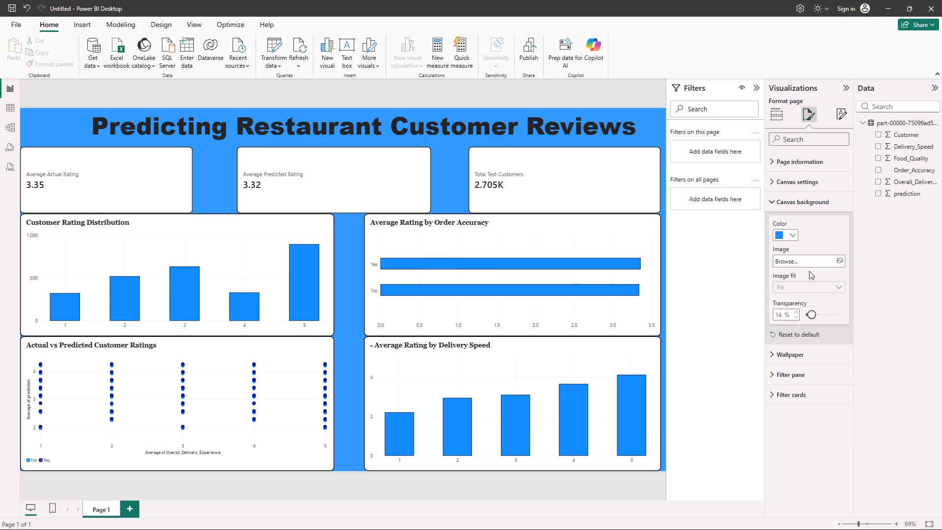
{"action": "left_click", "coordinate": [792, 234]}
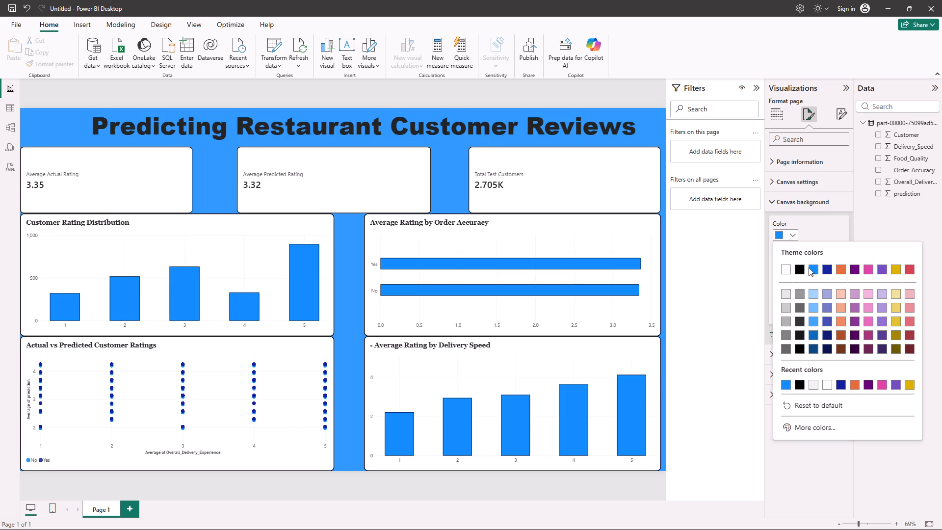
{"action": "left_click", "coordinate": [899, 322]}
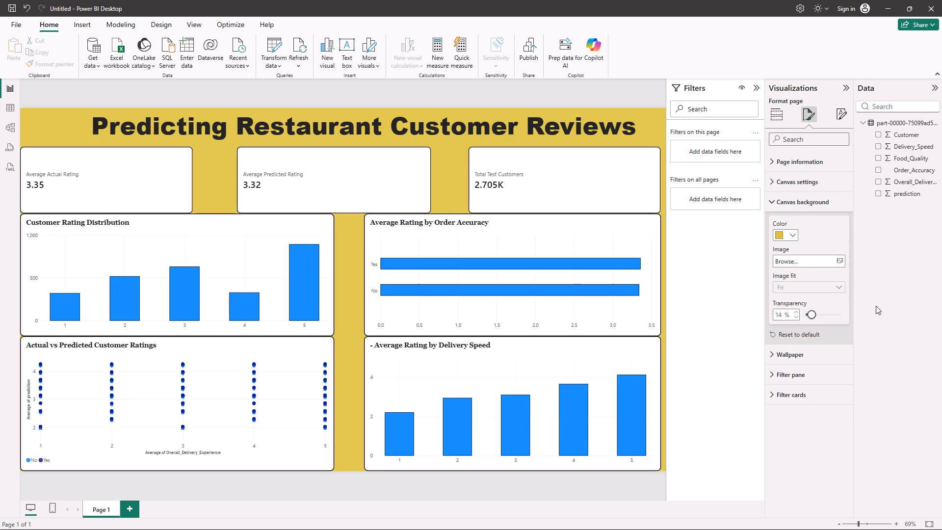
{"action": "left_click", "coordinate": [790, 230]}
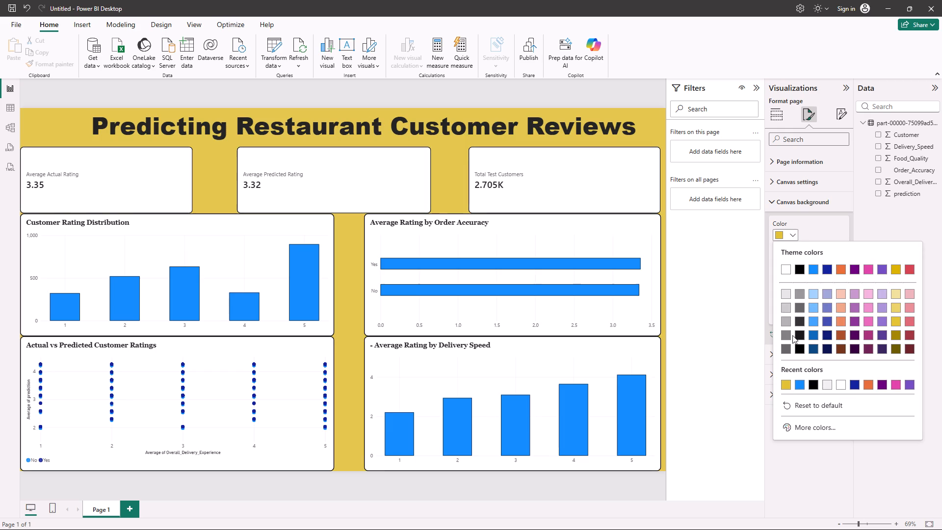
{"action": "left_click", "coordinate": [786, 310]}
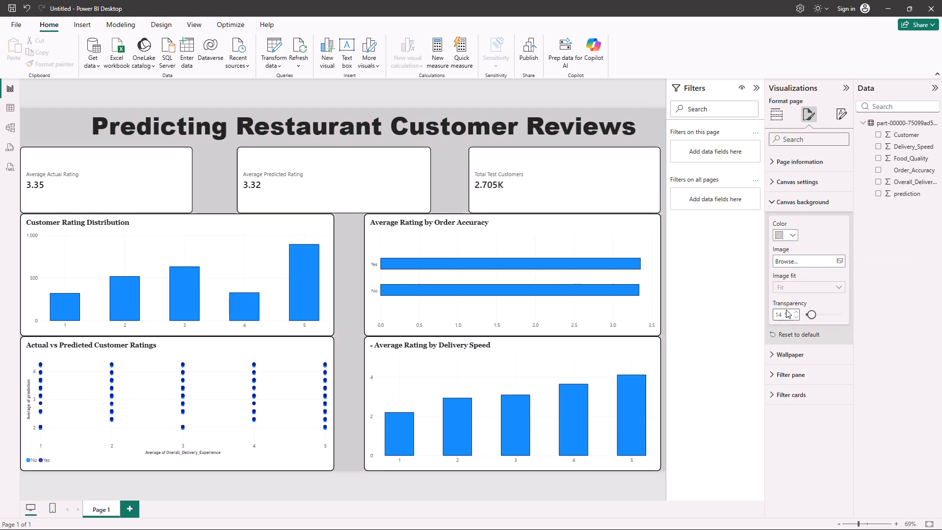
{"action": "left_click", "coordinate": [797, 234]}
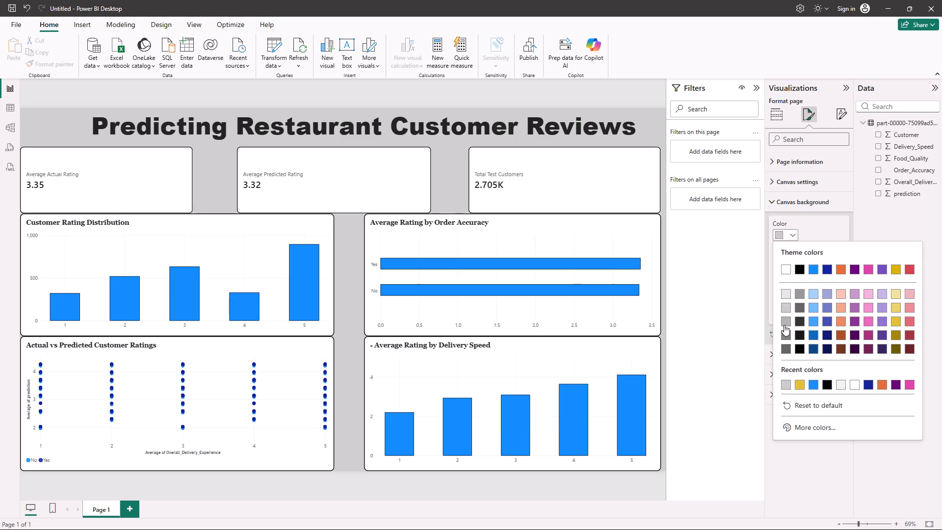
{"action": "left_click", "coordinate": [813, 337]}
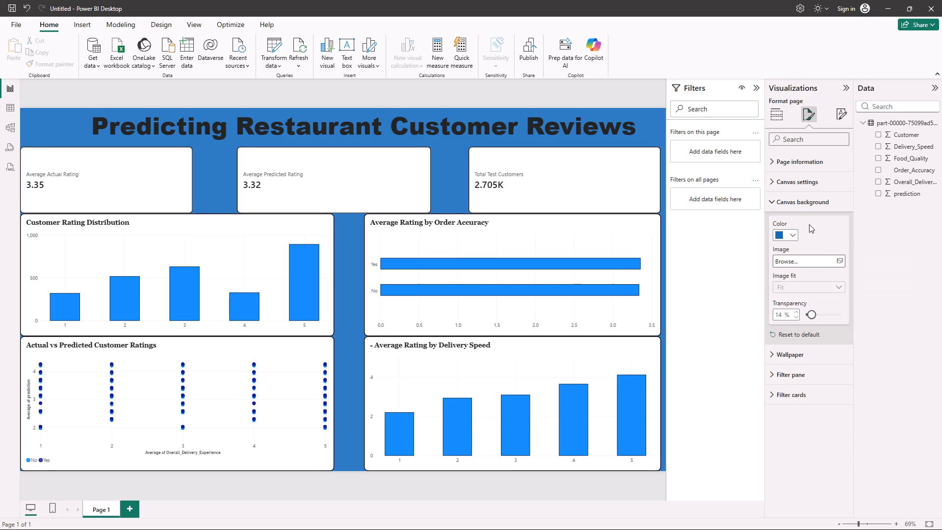
Set the page's canvas background color to the light blue theme shade.
{"action": "left_click", "coordinate": [793, 238]}
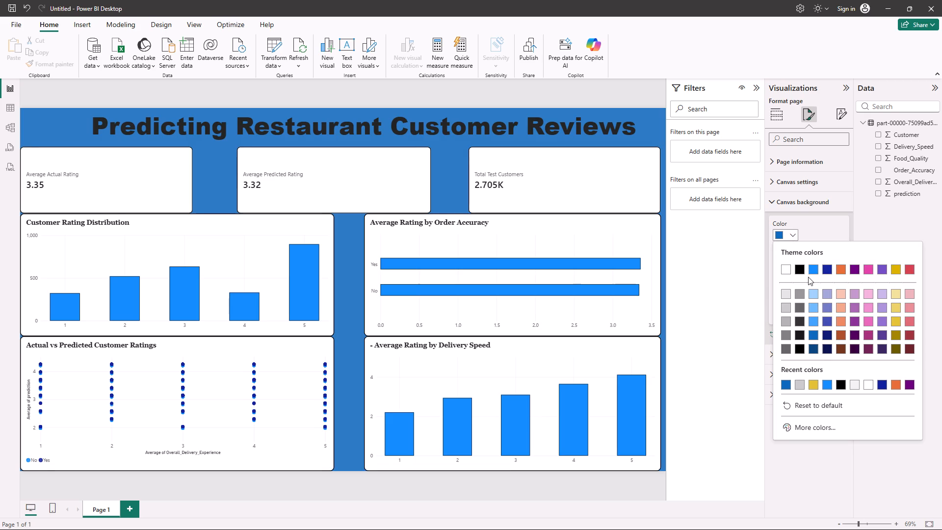
{"action": "left_click", "coordinate": [816, 297]}
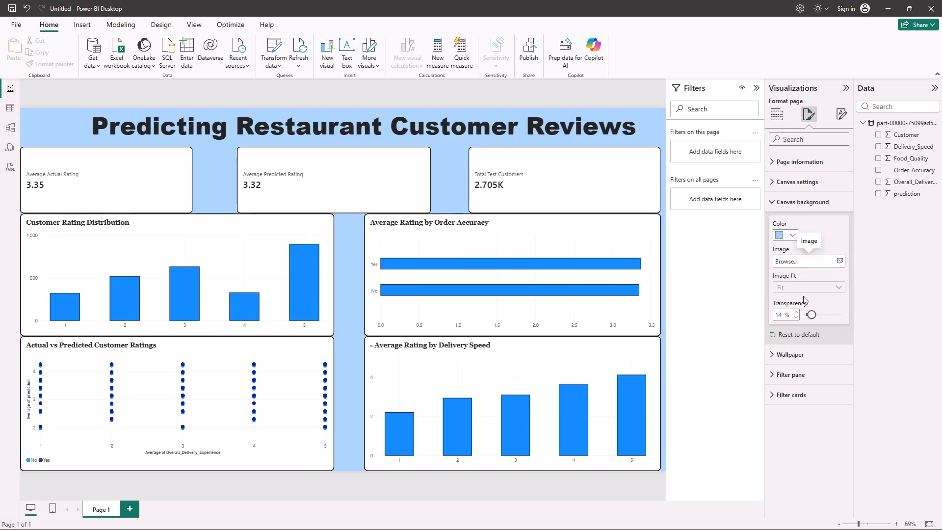
Set the page's canvas background transparency to 0%.
{"action": "left_click_drag", "start_coordinate": [809, 315], "coordinate": [804, 316]}
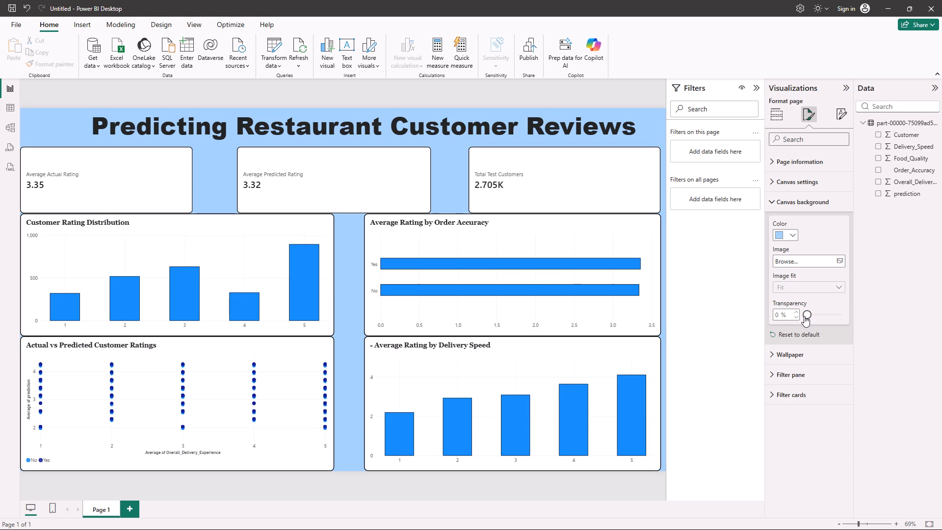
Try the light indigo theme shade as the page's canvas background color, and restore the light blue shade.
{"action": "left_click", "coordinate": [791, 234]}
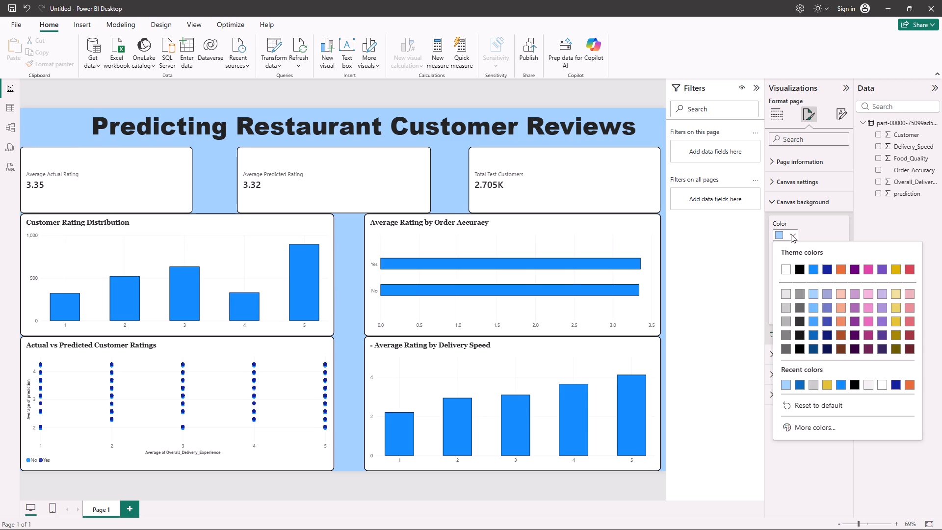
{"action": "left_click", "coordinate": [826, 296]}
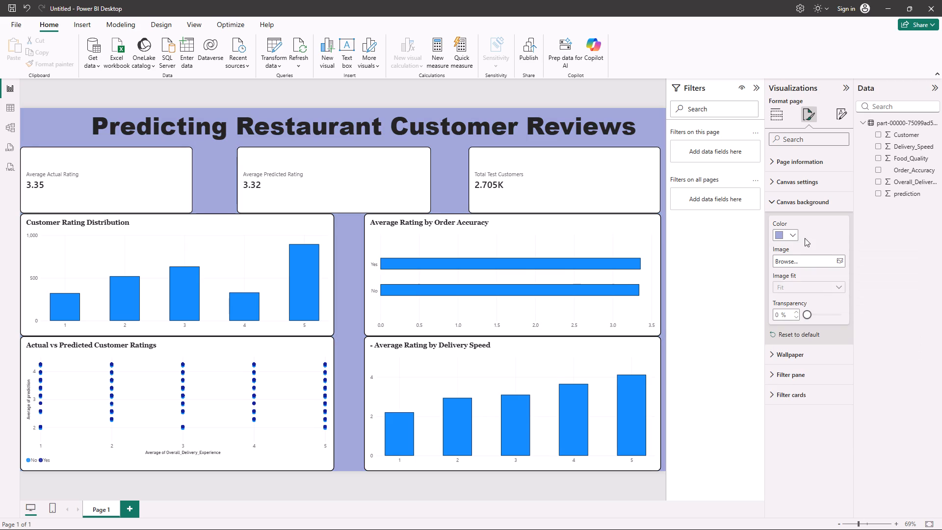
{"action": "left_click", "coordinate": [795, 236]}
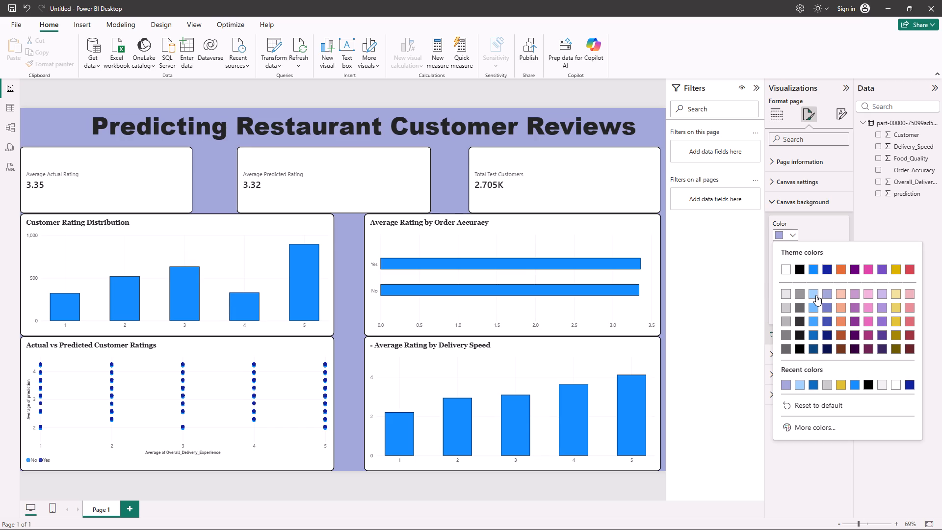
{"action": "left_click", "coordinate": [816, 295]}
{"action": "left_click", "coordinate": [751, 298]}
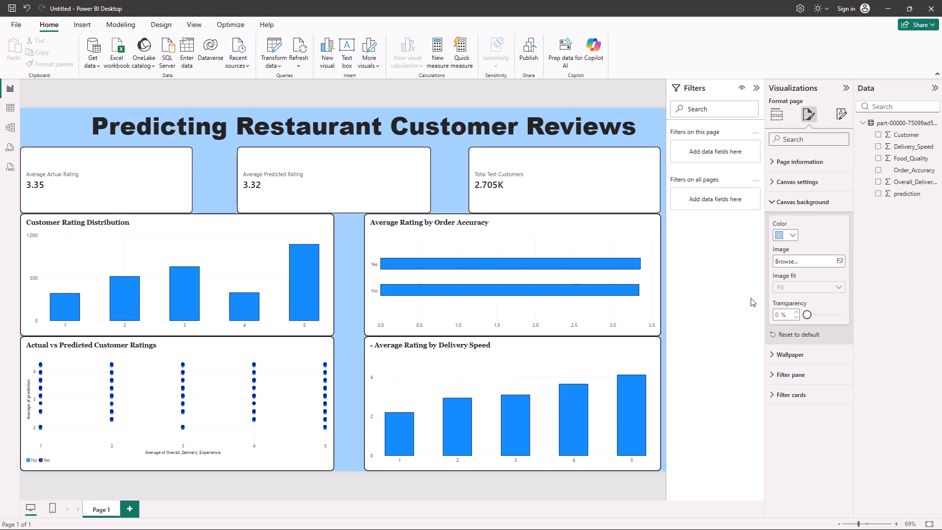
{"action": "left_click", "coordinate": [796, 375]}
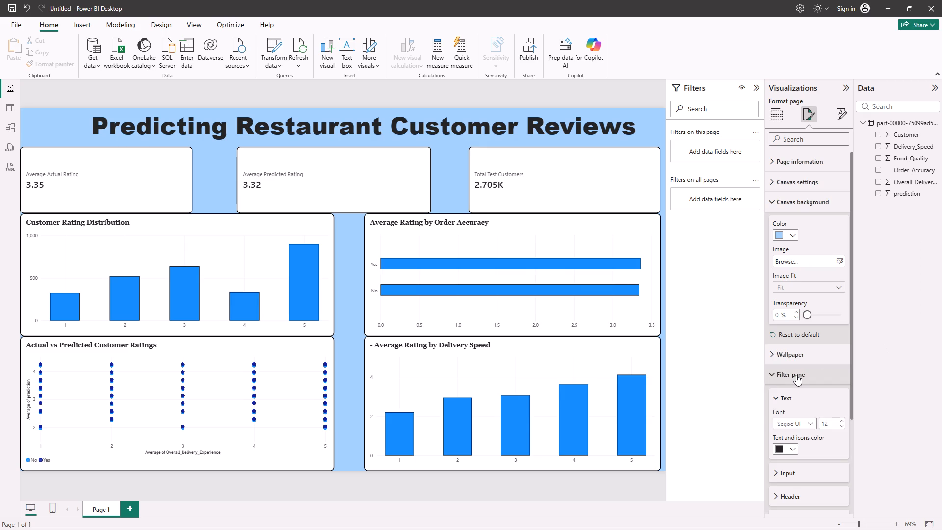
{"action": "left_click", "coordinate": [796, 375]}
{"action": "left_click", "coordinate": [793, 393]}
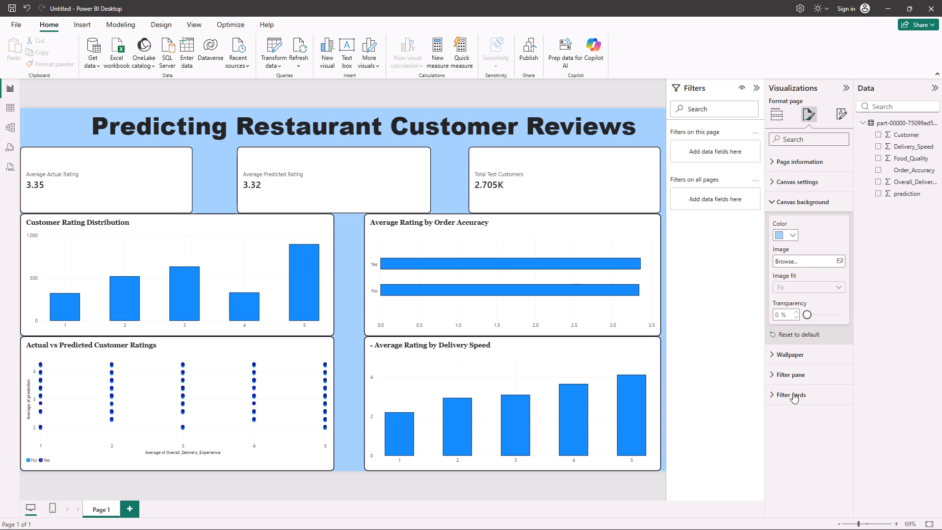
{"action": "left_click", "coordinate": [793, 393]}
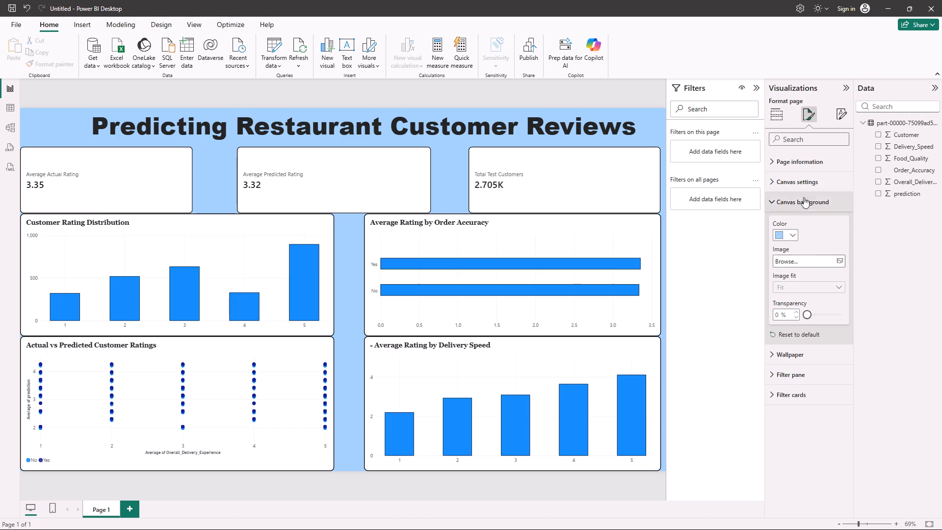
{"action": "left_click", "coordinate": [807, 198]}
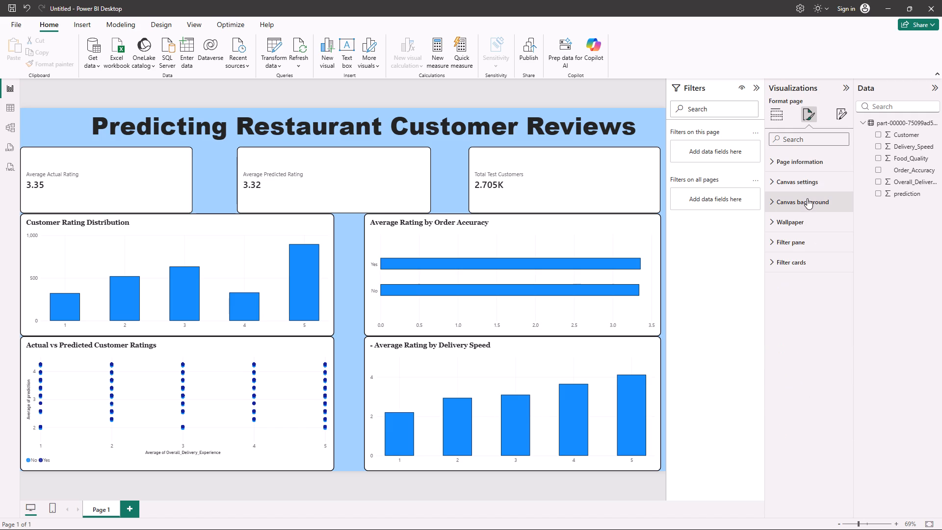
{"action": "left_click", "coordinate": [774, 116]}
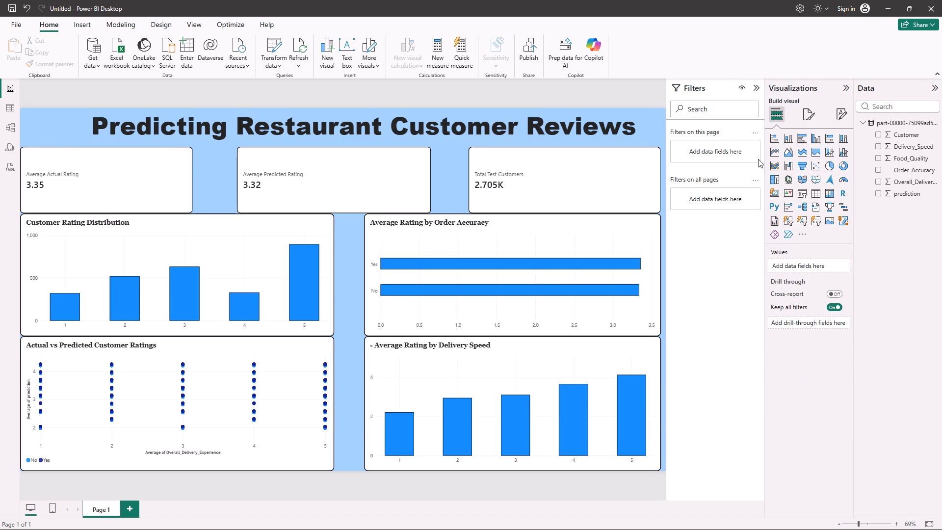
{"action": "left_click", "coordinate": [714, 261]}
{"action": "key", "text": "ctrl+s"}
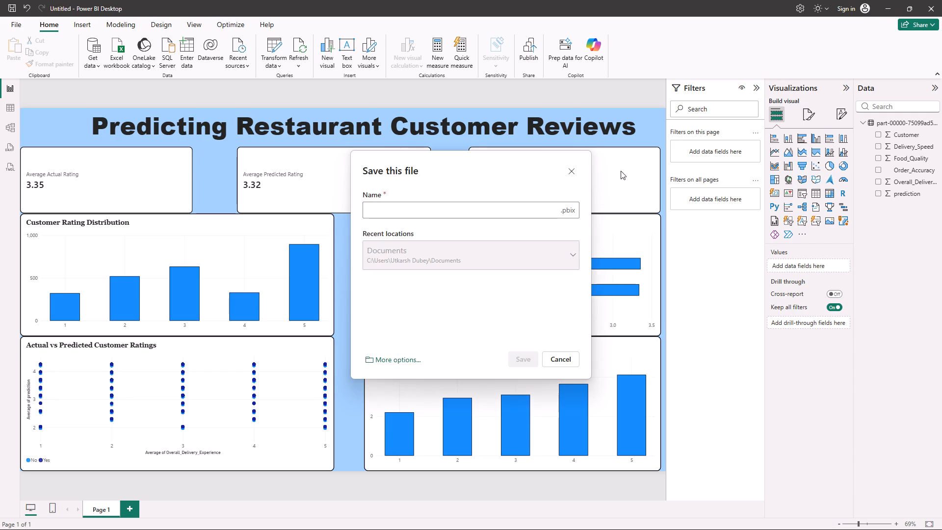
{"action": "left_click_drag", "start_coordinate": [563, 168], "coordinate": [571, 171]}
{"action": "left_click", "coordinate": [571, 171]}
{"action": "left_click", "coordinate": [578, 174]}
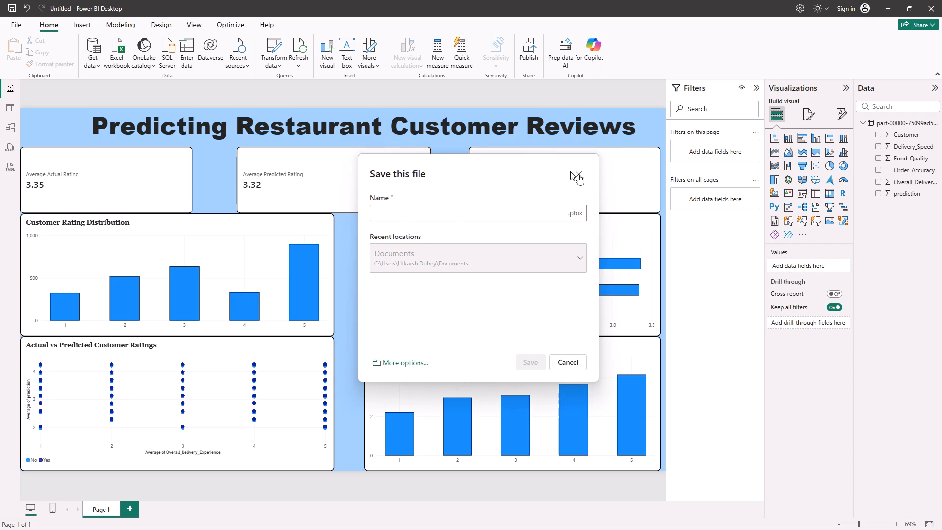
Save the report as a Power BI file named Dashboard in the CA2 folder on this device.
{"action": "left_click", "coordinate": [16, 22]}
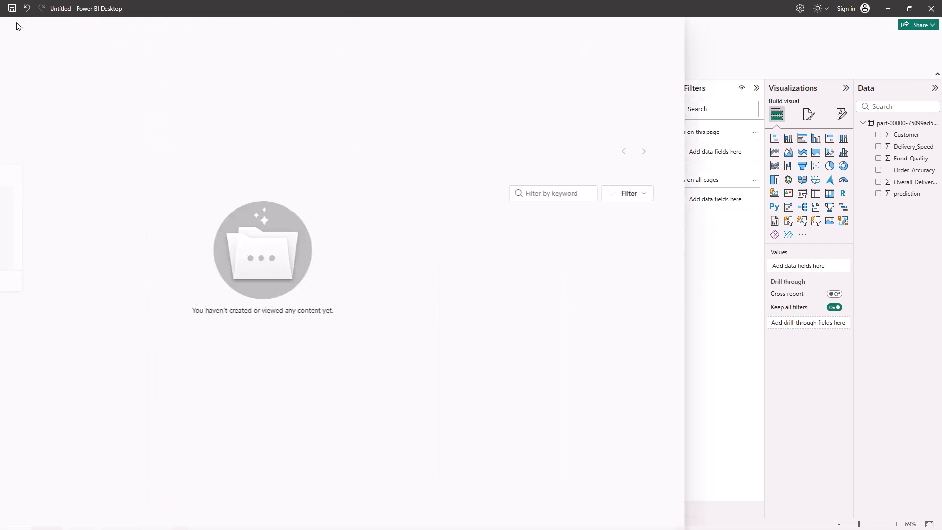
{"action": "left_click", "coordinate": [48, 121]}
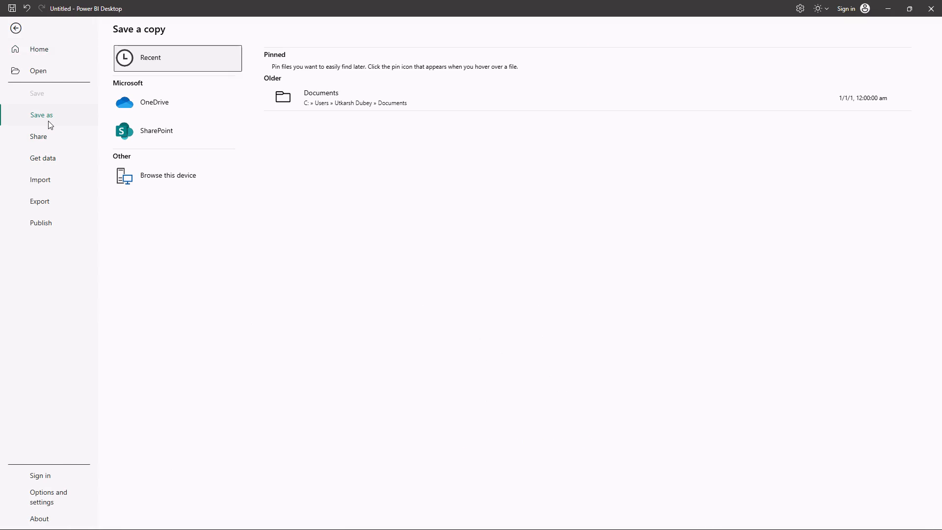
{"action": "left_click", "coordinate": [162, 173]}
{"action": "scroll", "coordinate": [70, 129], "scroll_direction": "down", "scroll_amount": 3}
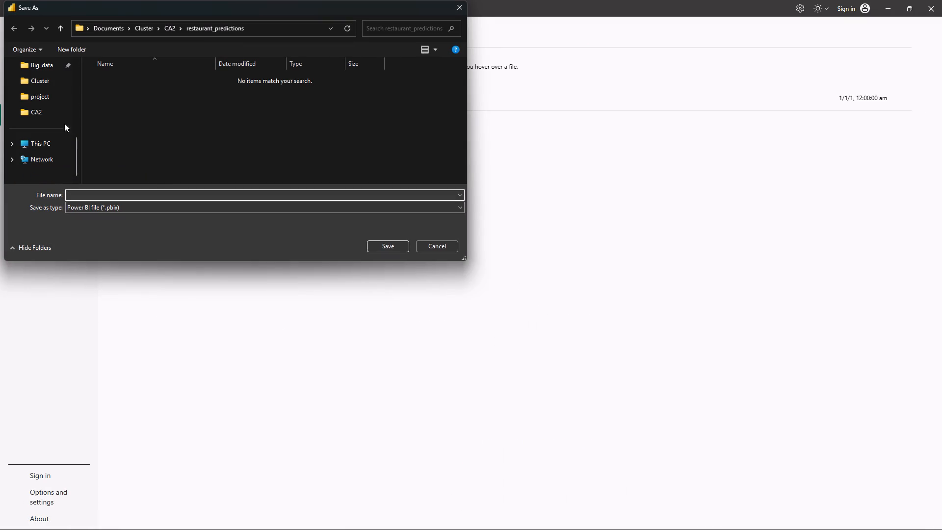
{"action": "double_click", "coordinate": [47, 108]}
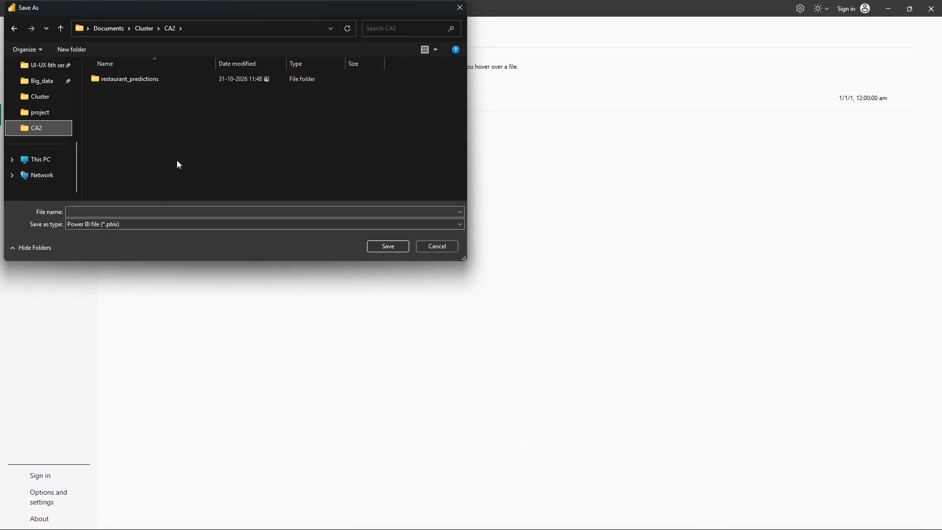
{"action": "left_click", "coordinate": [167, 211]}
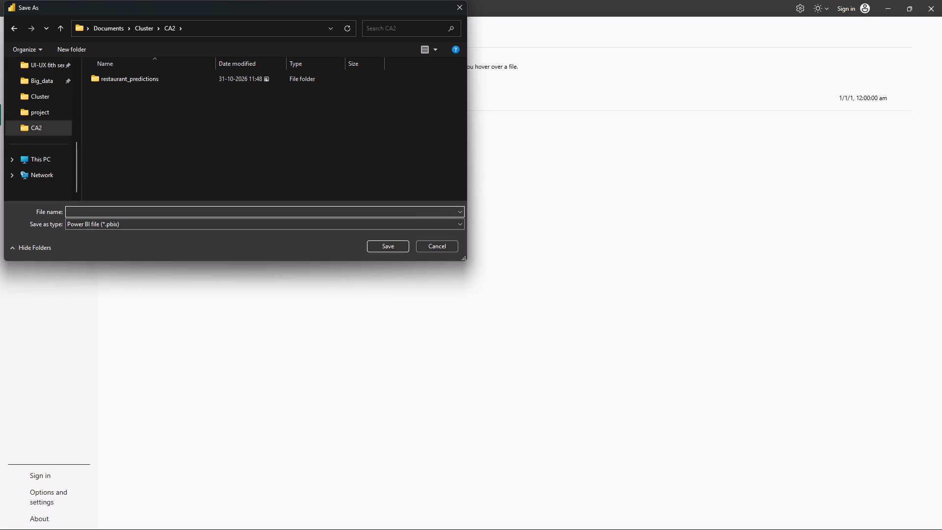
{"action": "type", "text": "Dashbor"}
{"action": "key", "text": "BackSpace"}
{"action": "type", "text": "ard"}
{"action": "key", "text": "Return"}
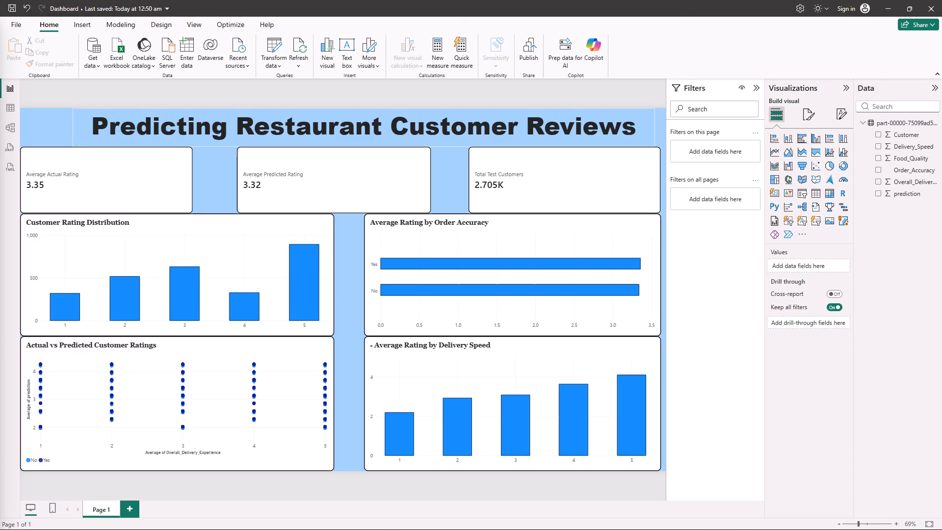
Collapse the Visualizations, Filters and Data panes and the ribbon so the dashboard canvas gets more room.
{"action": "left_click", "coordinate": [847, 84]}
{"action": "left_click", "coordinate": [828, 86]}
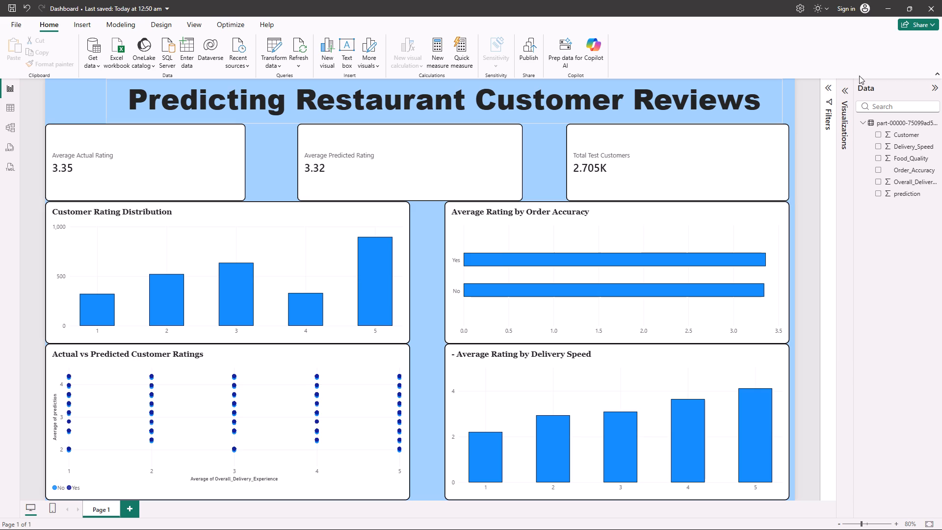
{"action": "left_click", "coordinate": [937, 87]}
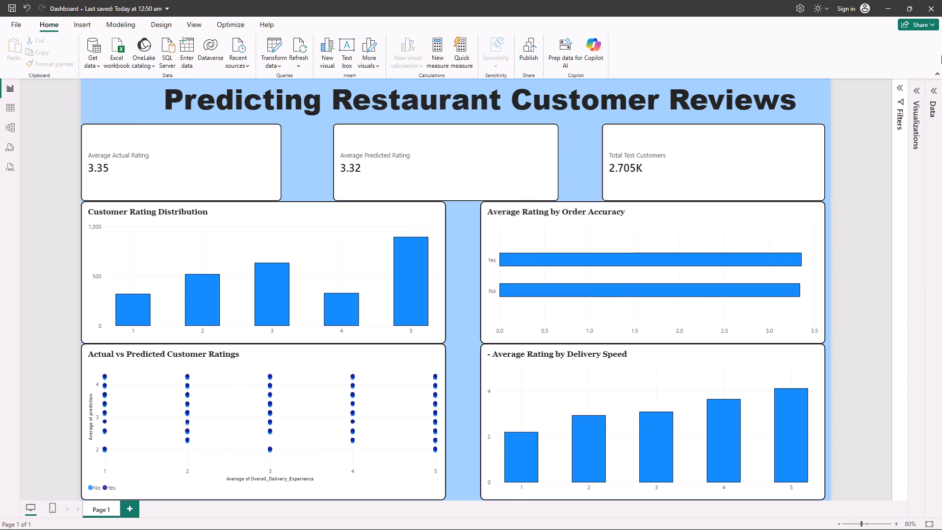
{"action": "left_click", "coordinate": [941, 72]}
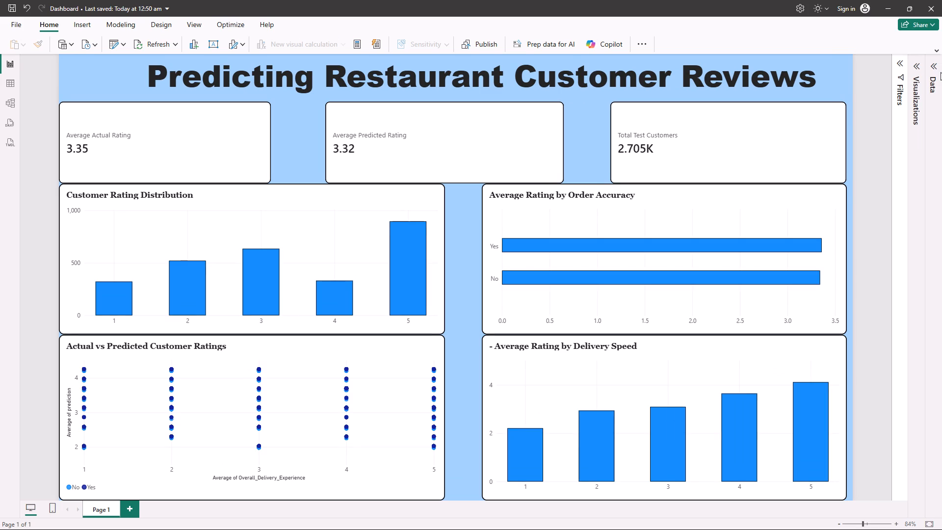